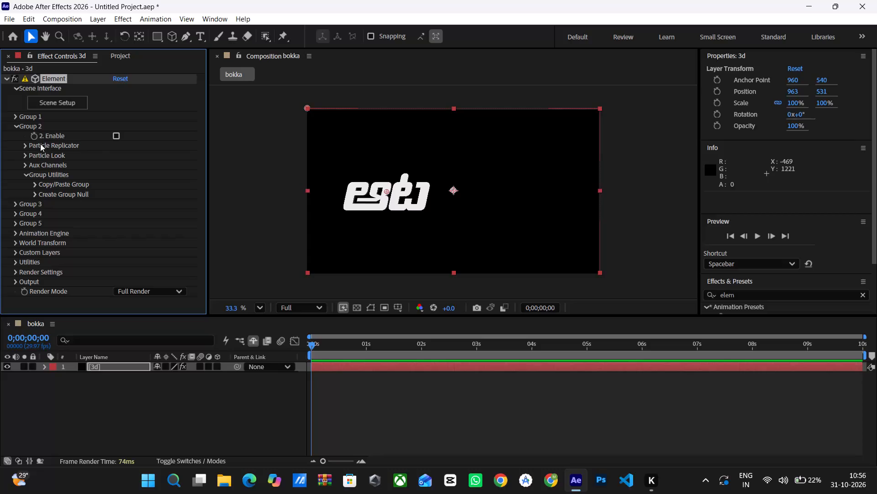
Enable Group 2 in the Element effect on the 3d layer.
click(115, 137)
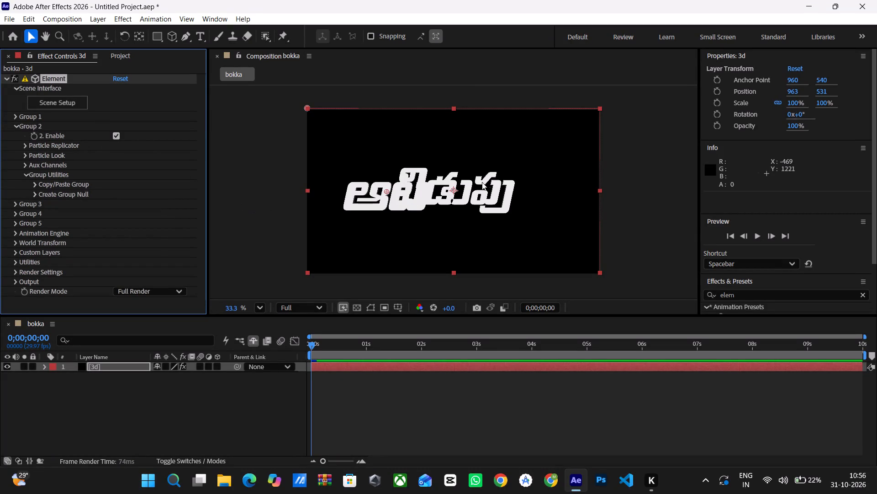
Move the Group 2 word "విడుపు" to the right of "ఆట", leaving a clear gap between the words, and deselect the layer.
drag(451, 192, 463, 199)
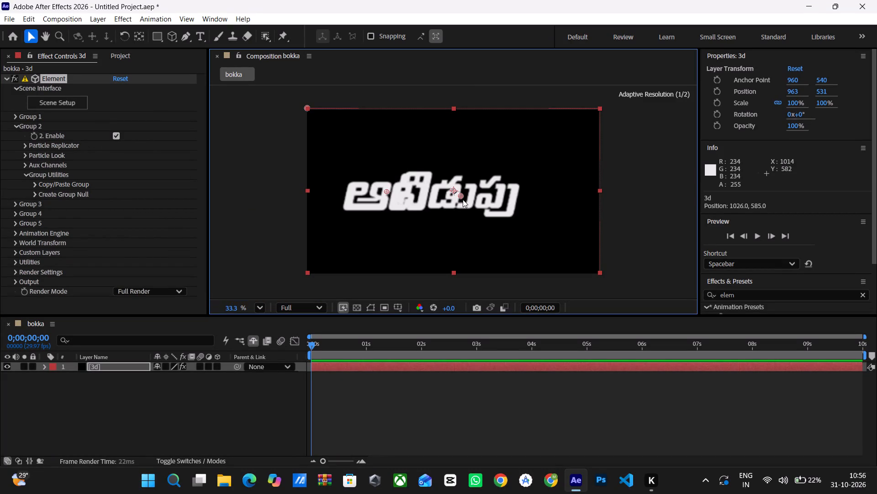
drag(463, 199, 491, 196)
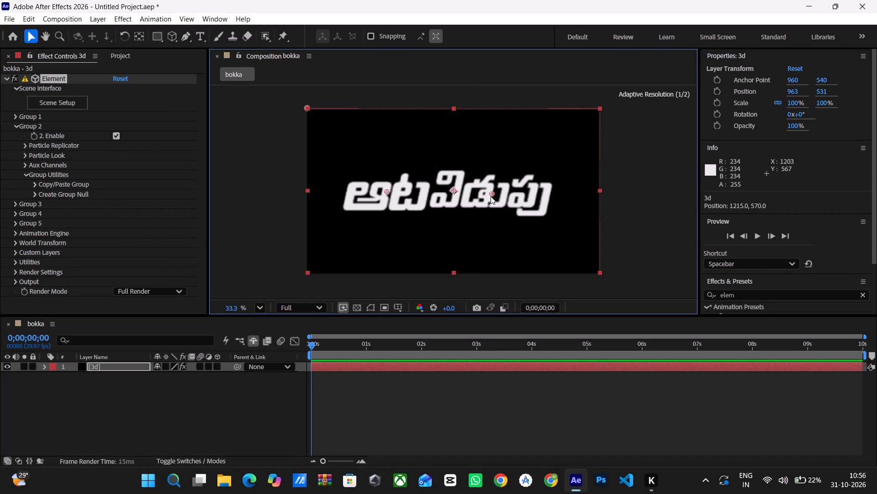
drag(491, 196, 503, 194)
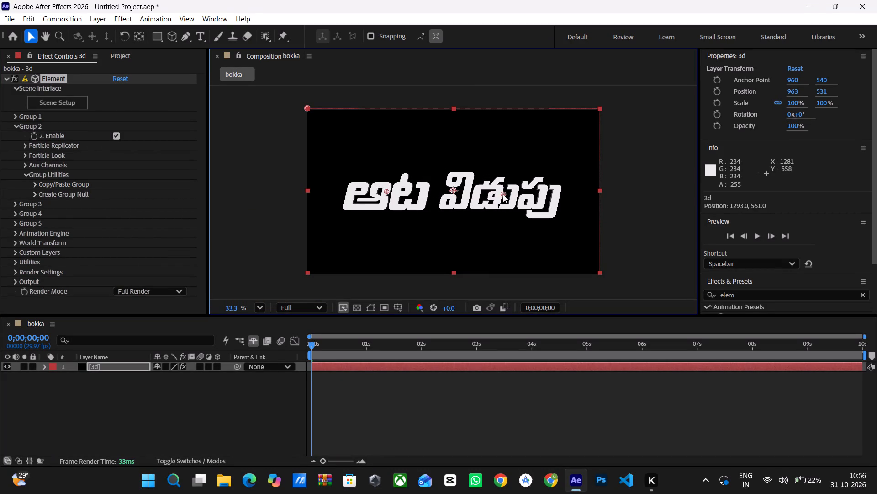
drag(503, 194, 510, 198)
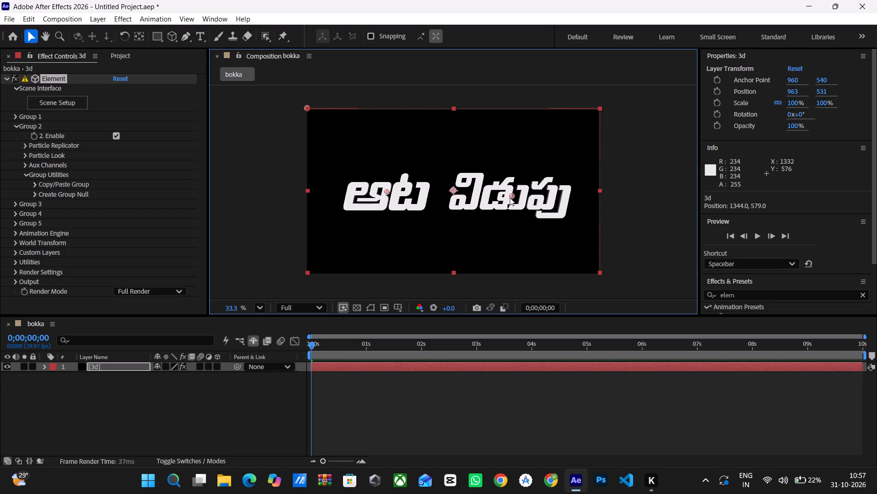
drag(510, 198, 513, 198)
click(583, 273)
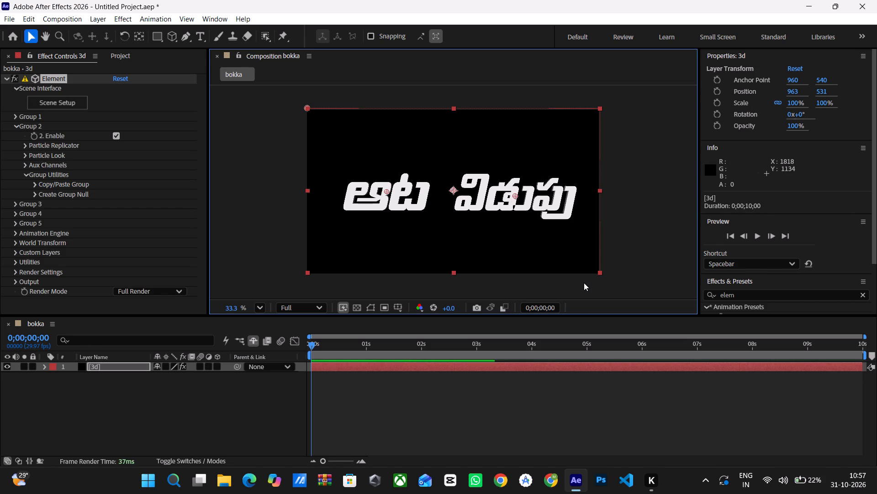
click(584, 282)
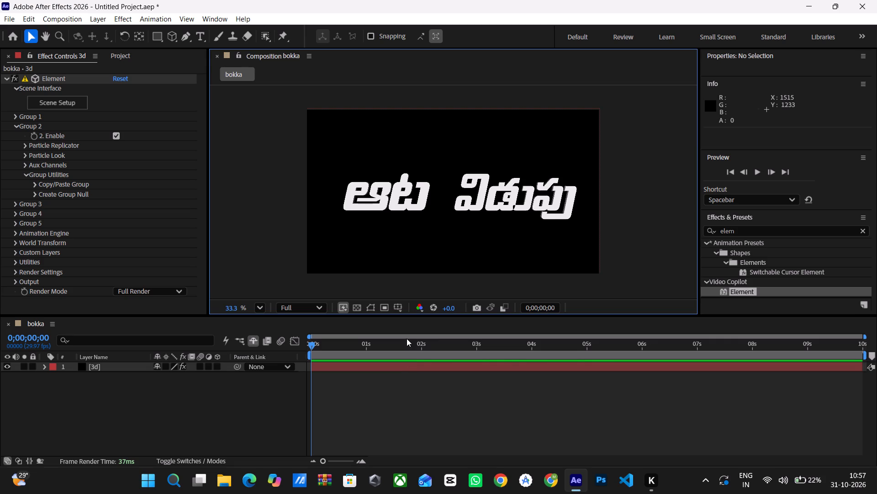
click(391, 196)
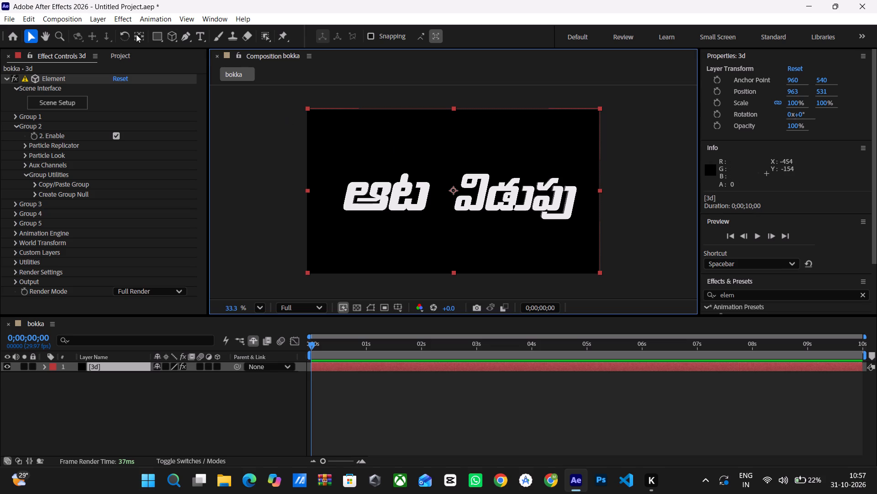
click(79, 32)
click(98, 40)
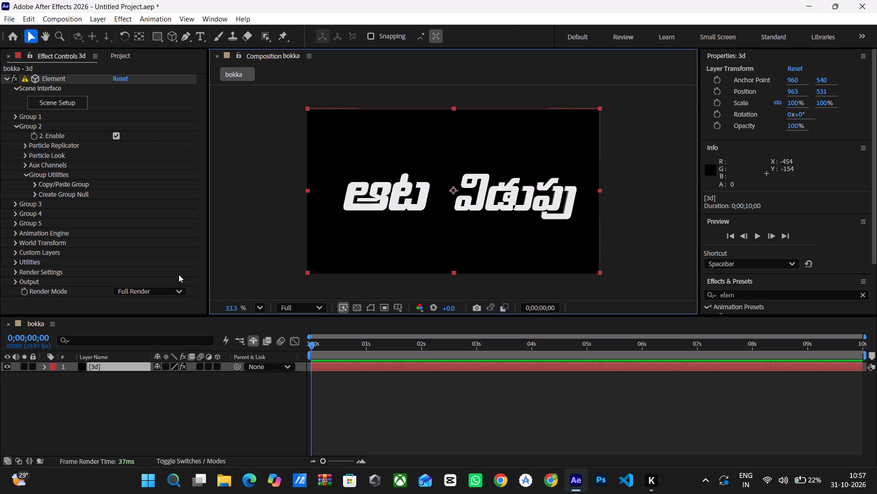
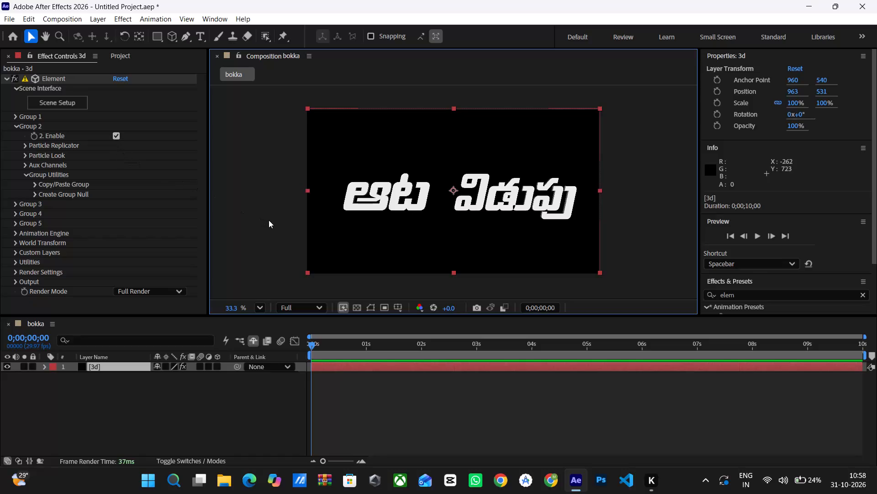
Deselect the 3d layer and collapse the Group 2 settings of its Element effect.
click(269, 220)
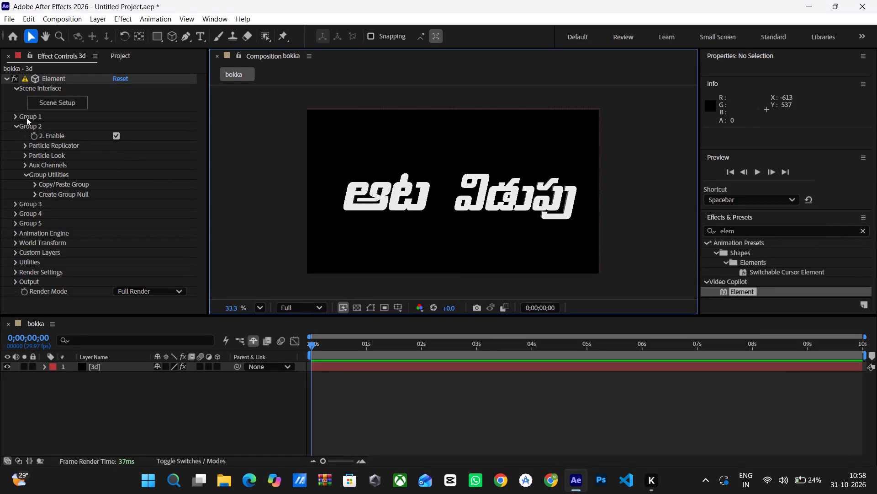
click(20, 125)
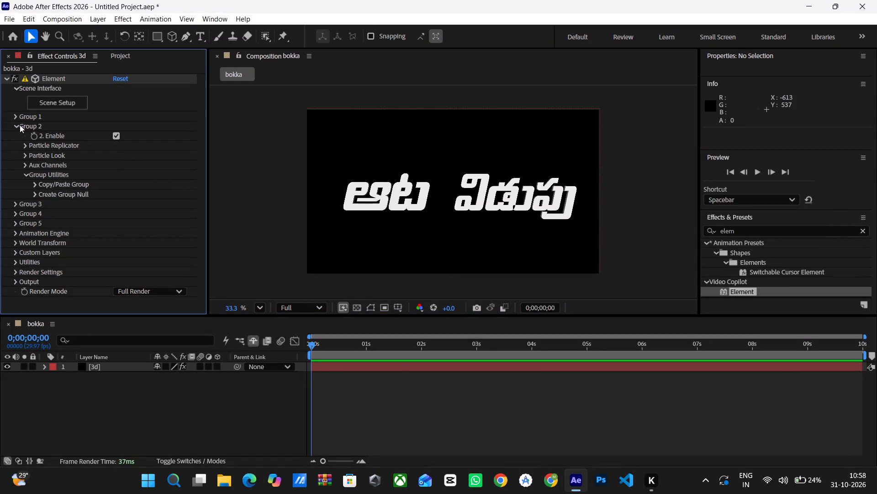
click(13, 124)
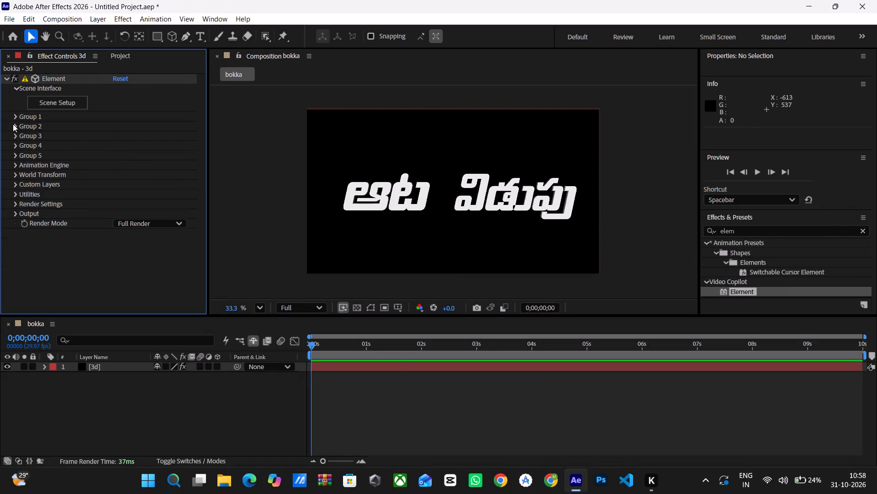
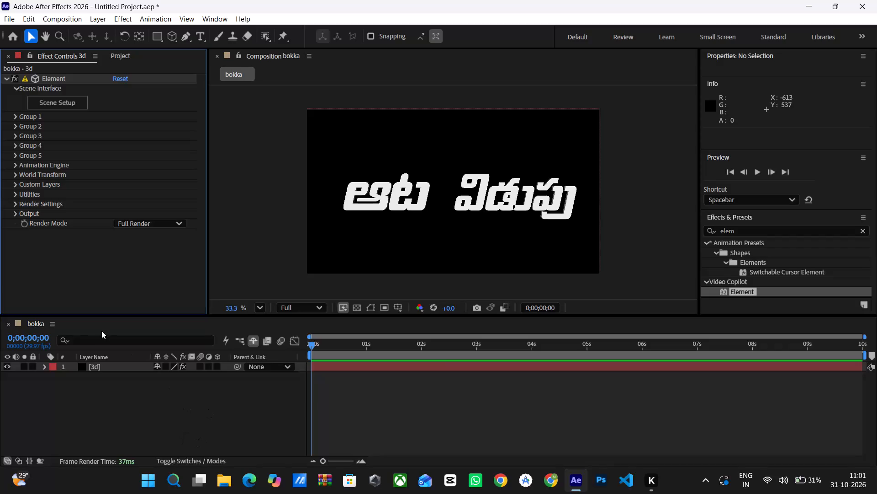
Add a two-node camera with the 50mm preset to the bokka composition, keeping the name Camera 1.
right_click(104, 386)
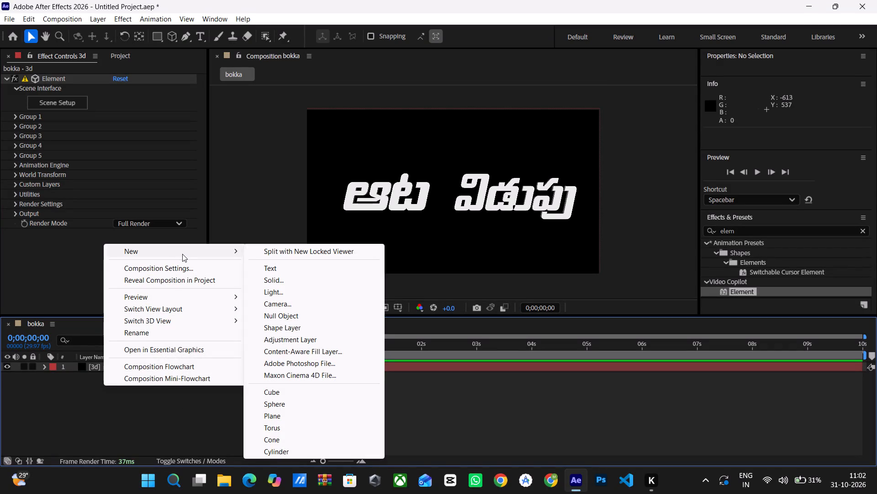
click(227, 250)
click(280, 306)
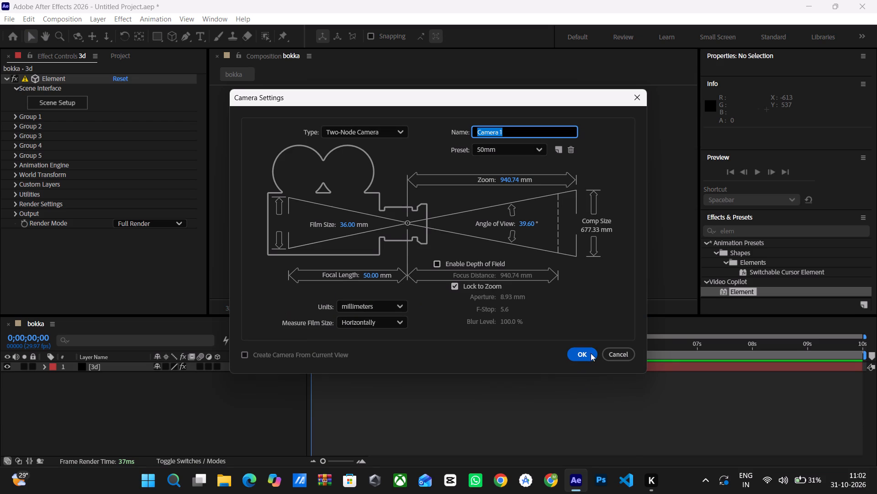
click(591, 354)
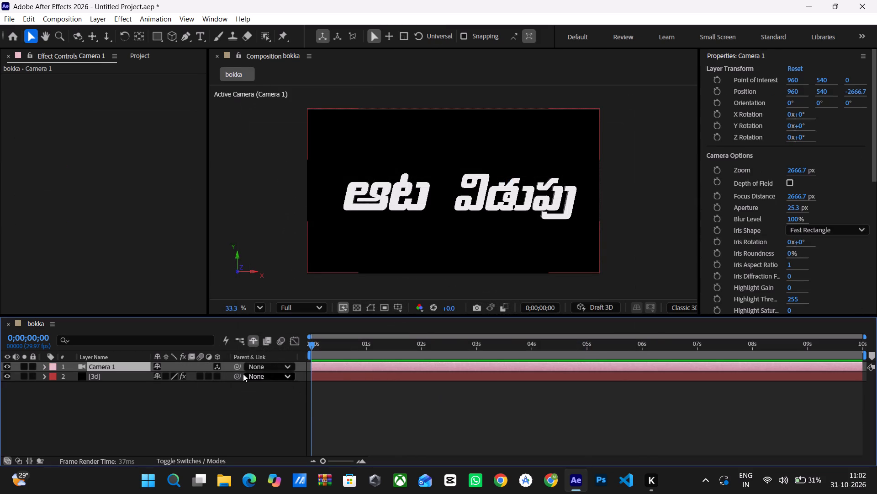
Select the 3d layer and pan Camera 1 slightly to about 957, 549, -2667.
click(136, 377)
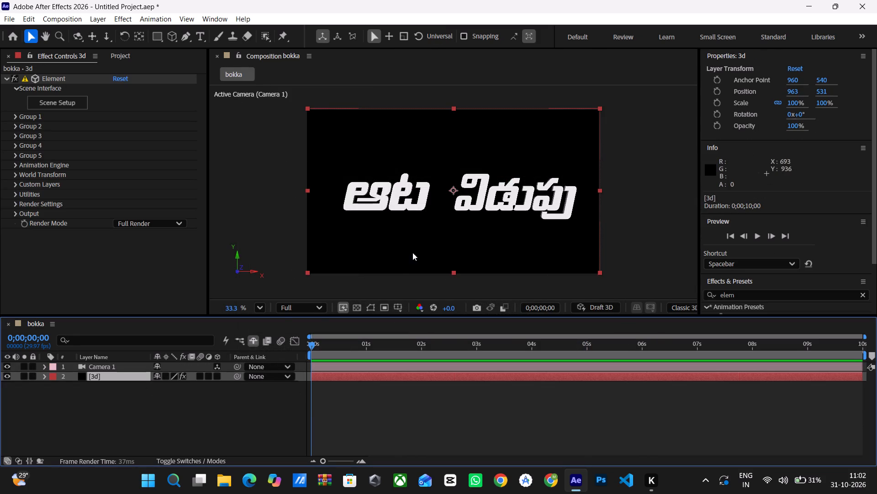
click(94, 34)
click(431, 231)
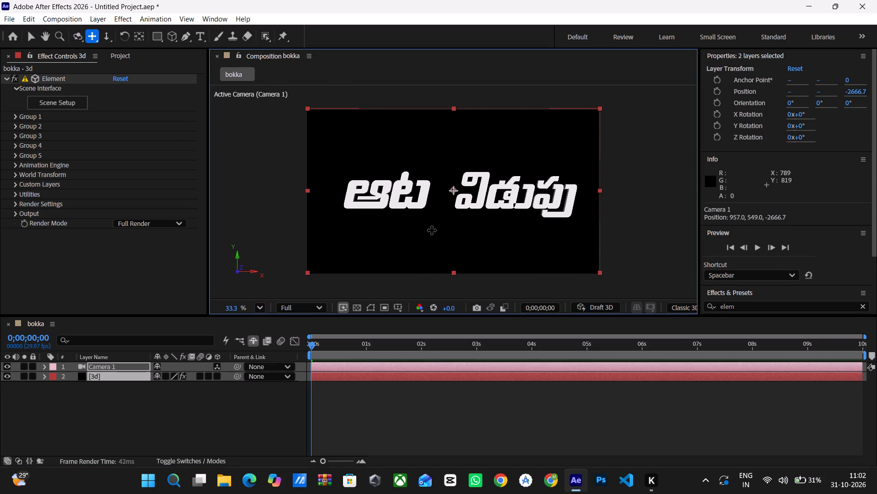
Orbit Camera 1 around the title to an angled view from about -253, 479, -2375 that shows the letters' depth.
click(74, 36)
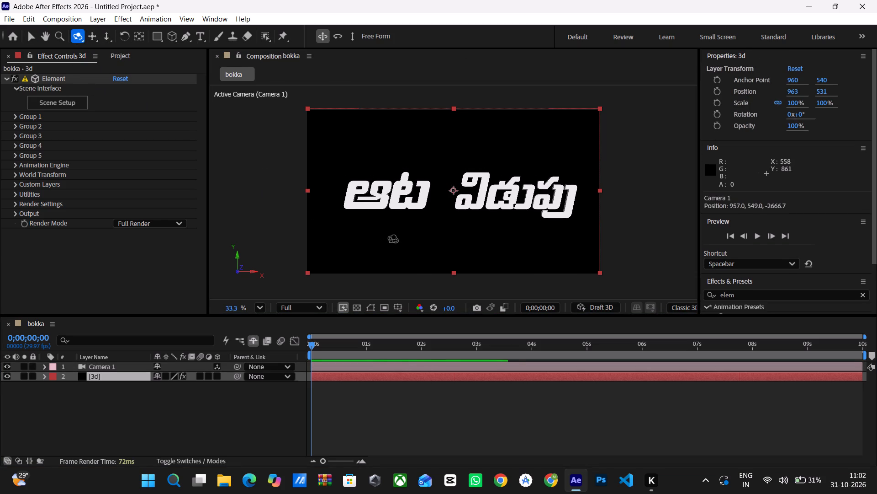
drag(397, 232, 413, 227)
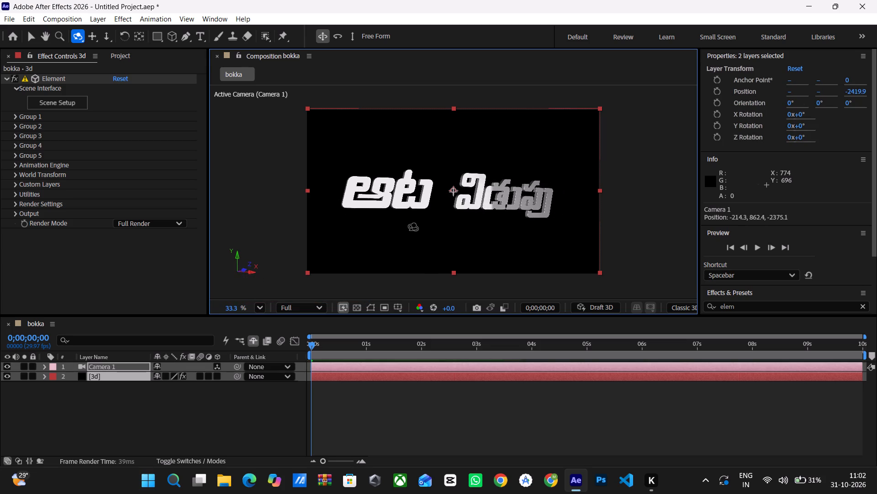
drag(413, 227, 411, 236)
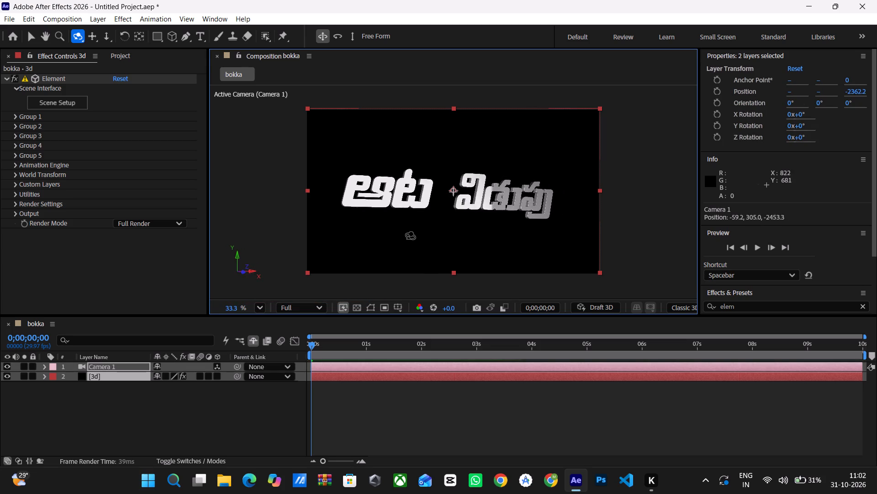
drag(411, 236, 398, 243)
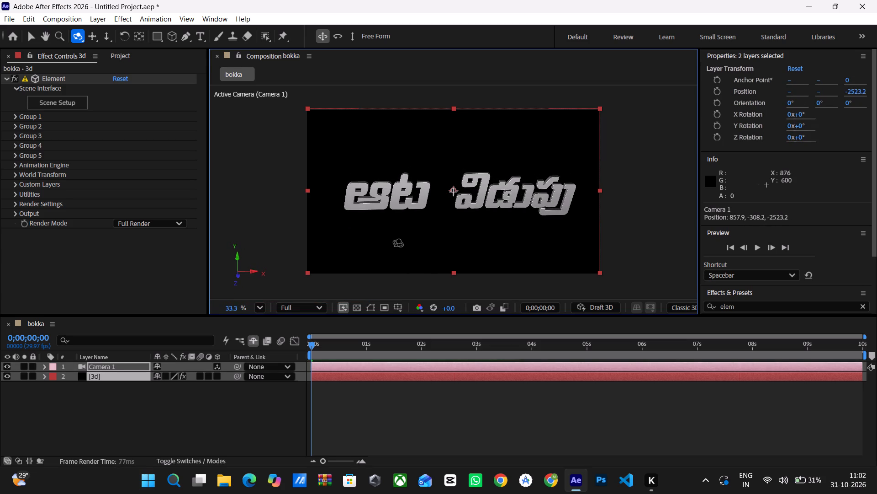
drag(398, 243, 412, 235)
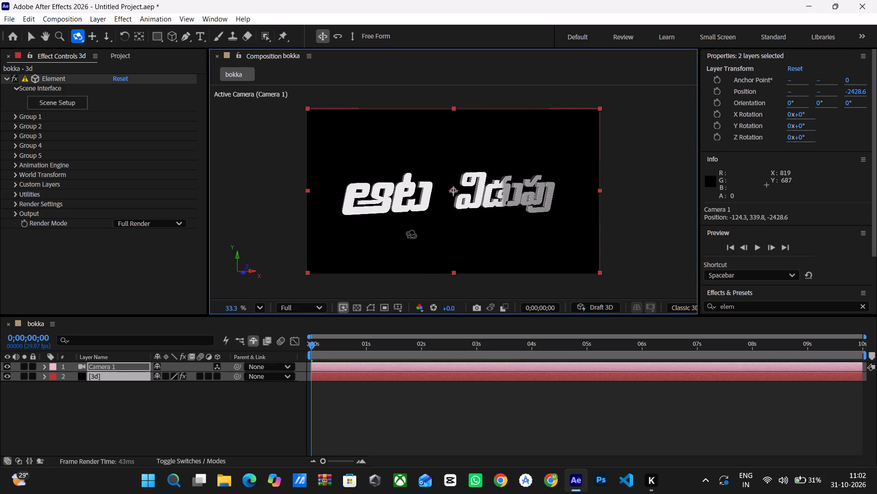
drag(412, 235, 425, 231)
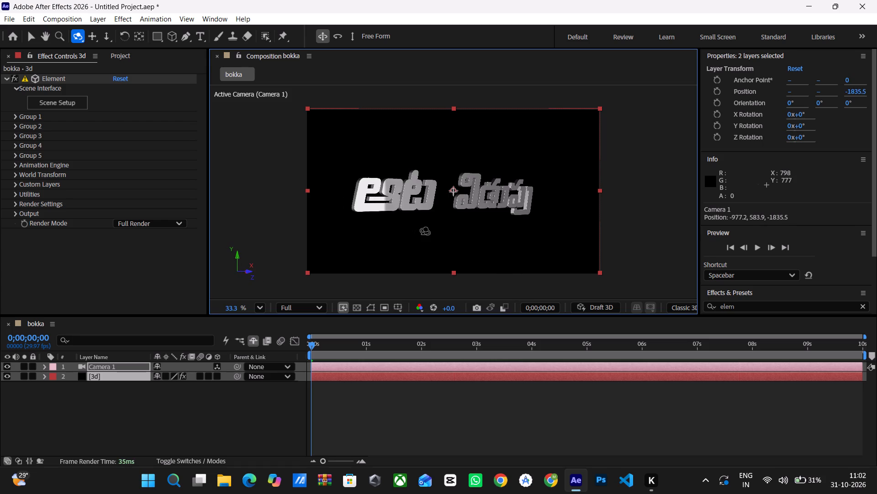
drag(425, 231, 404, 232)
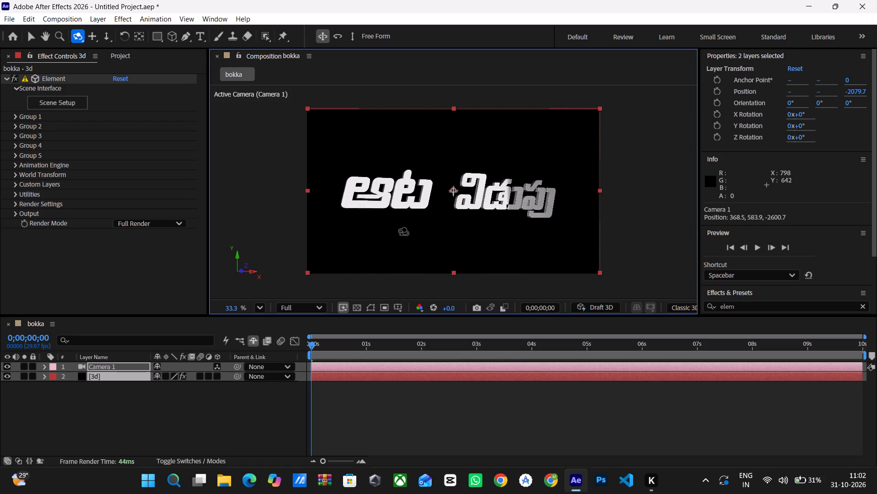
drag(404, 232, 416, 234)
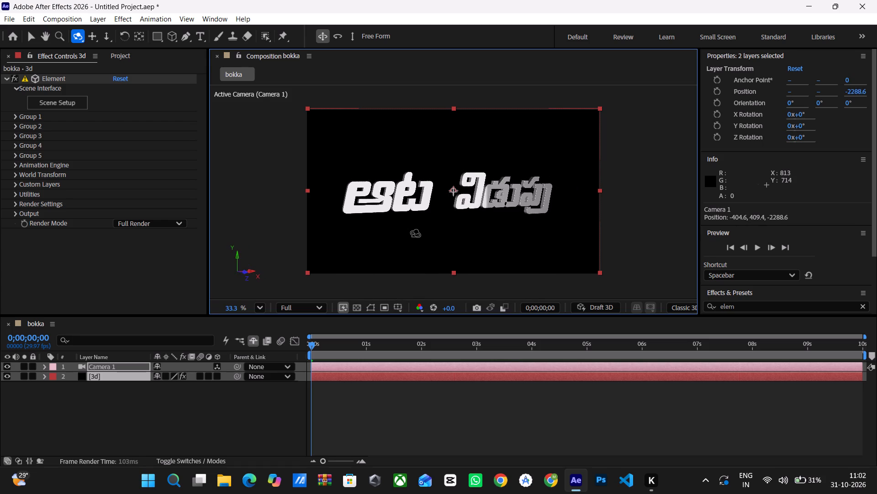
drag(416, 234, 412, 231)
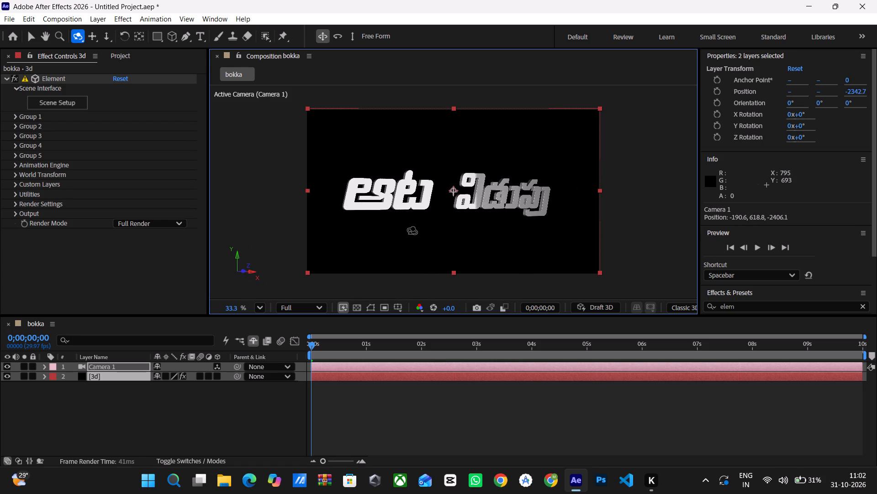
drag(412, 231, 413, 233)
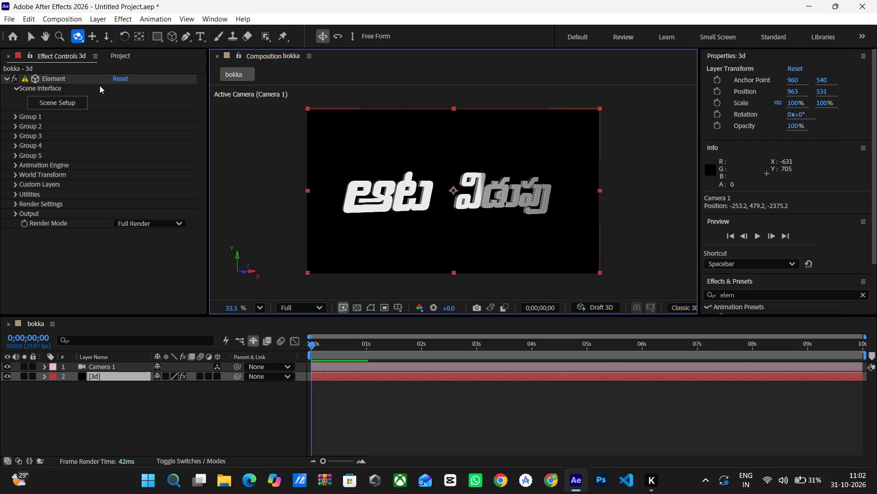
Dolly Camera 1 closer to the title, to a position of about -142, 486, -2156.
click(105, 37)
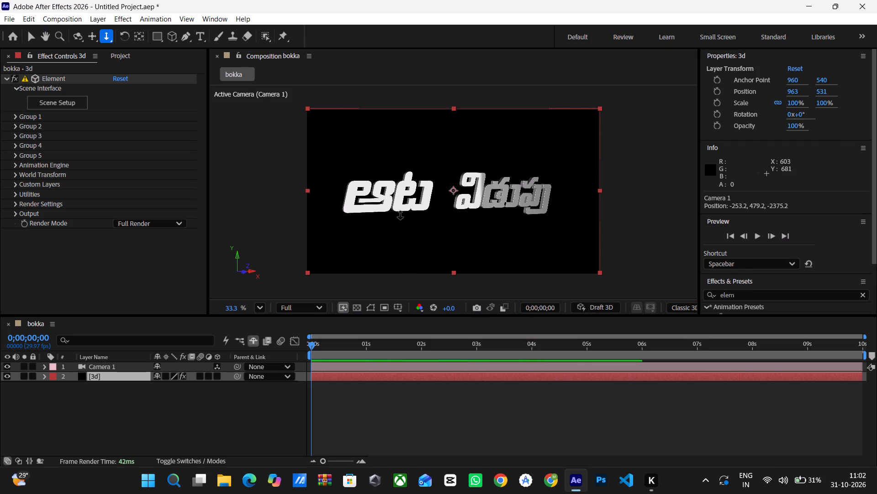
drag(403, 218, 407, 209)
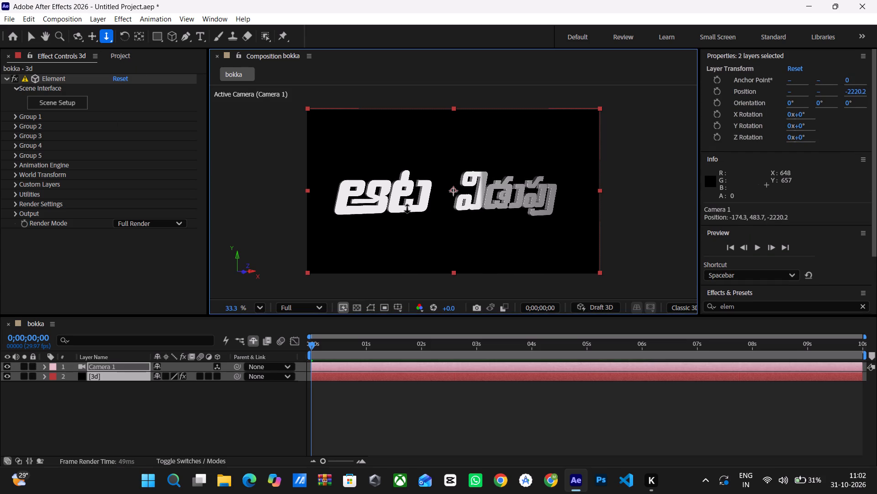
drag(407, 209, 408, 204)
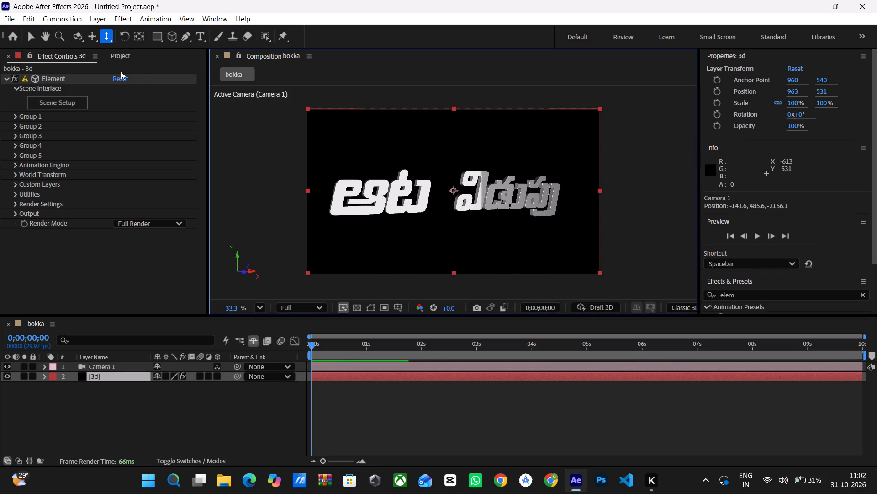
Pan Camera 1 to reframe the title, ending at a position of about -151, 450, -2150.
click(90, 35)
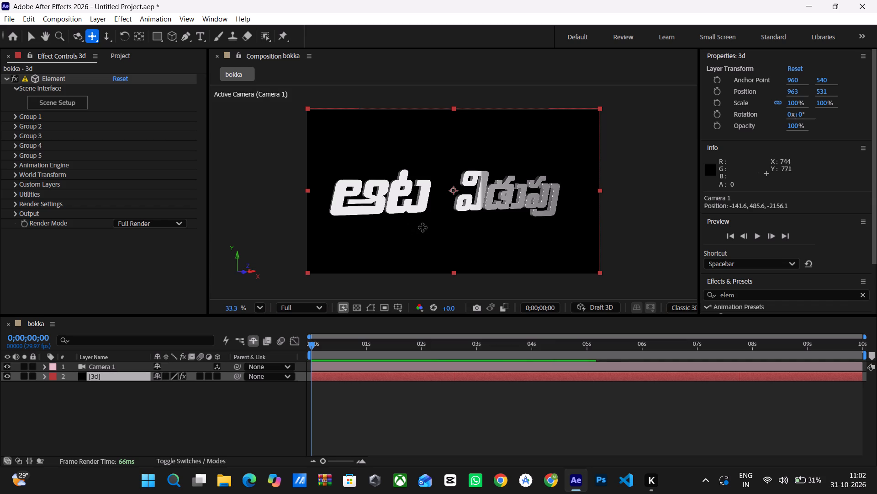
drag(427, 227, 444, 231)
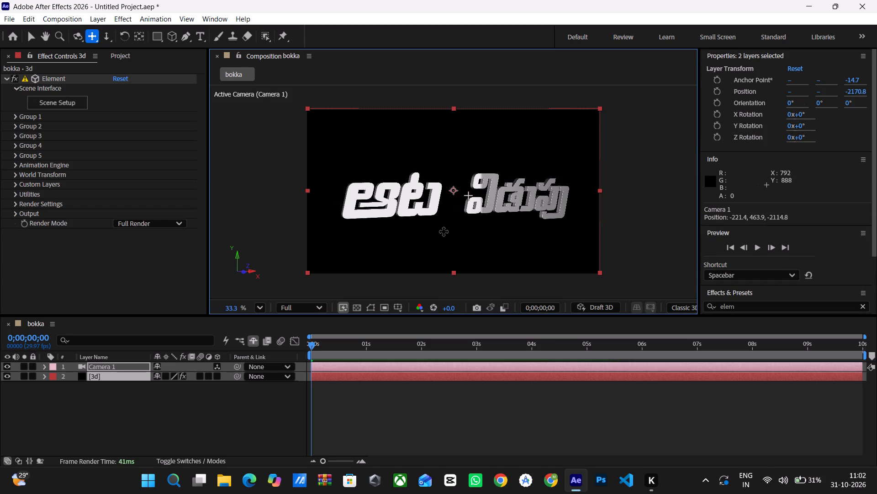
drag(444, 231, 426, 231)
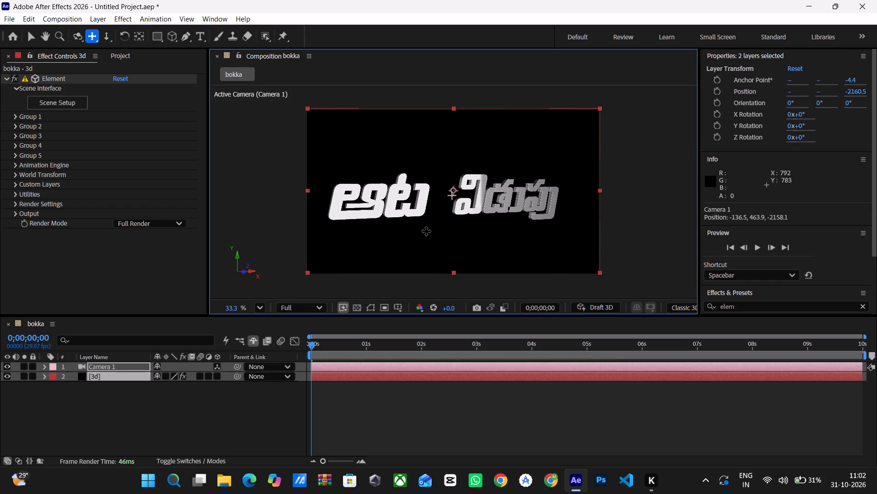
drag(426, 231, 429, 233)
Orbit Camera 1 slightly to fine-tune the title's viewing angle, and deselect the layers.
click(77, 33)
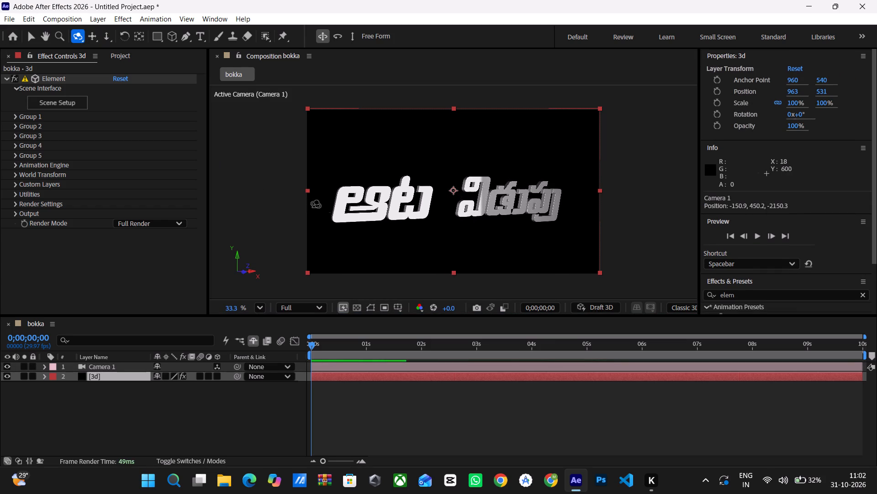
click(433, 230)
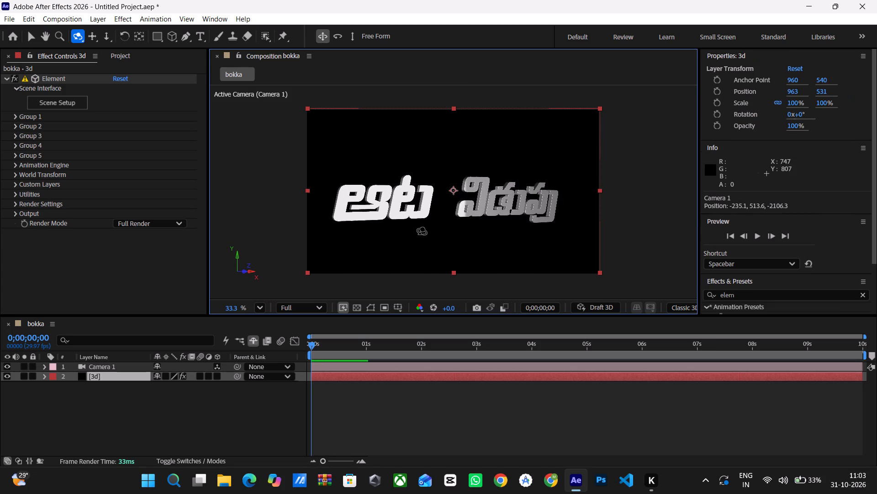
click(458, 230)
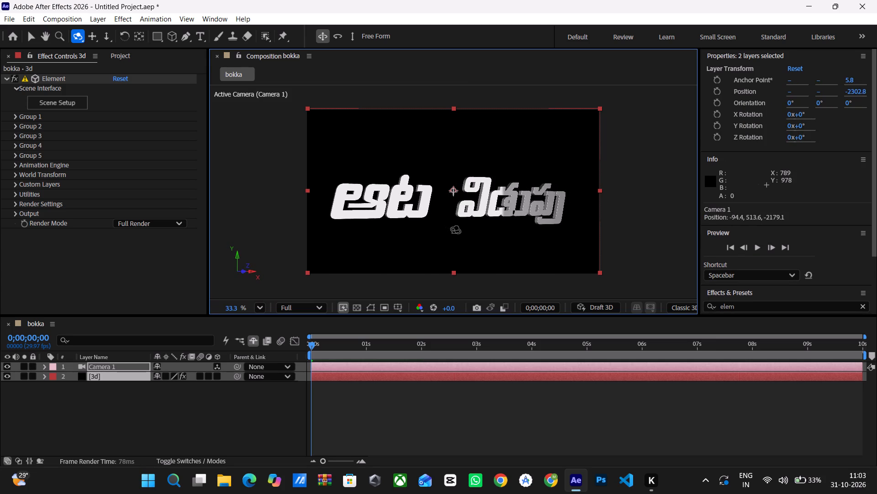
click(258, 426)
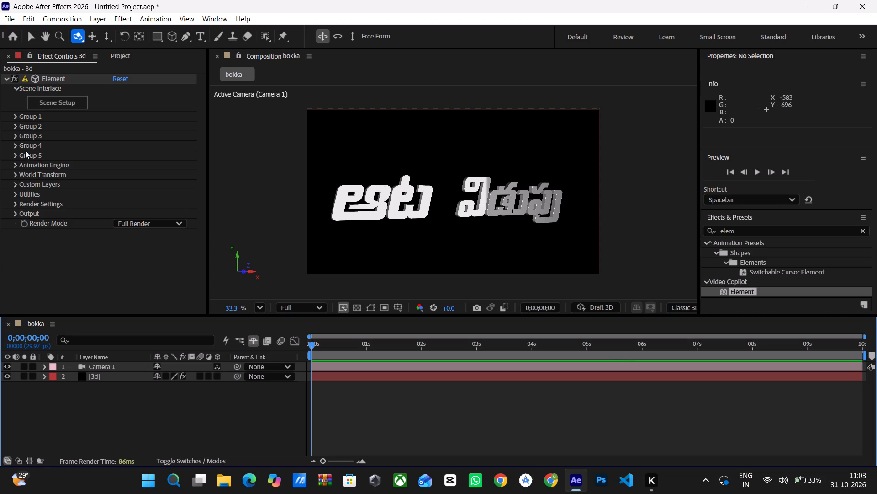
Set the X value of the Element effect's World Anchor Point XY to 955 and collapse World Transform.
click(20, 174)
click(19, 172)
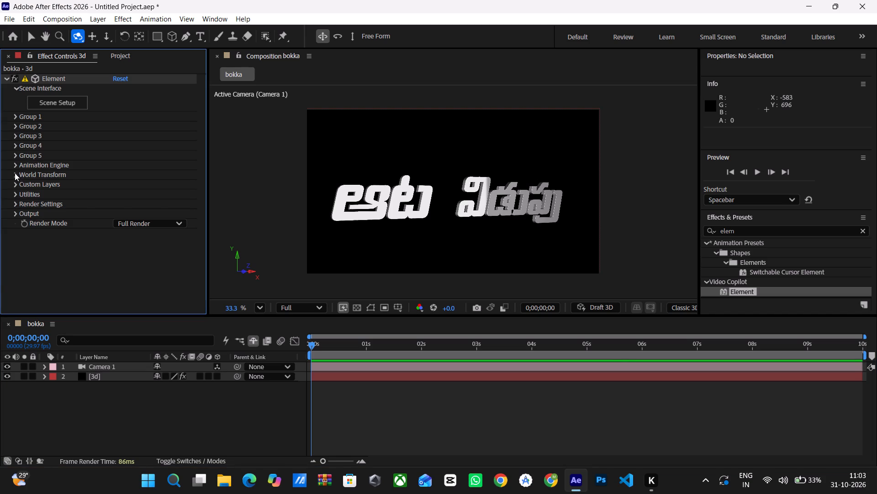
click(15, 173)
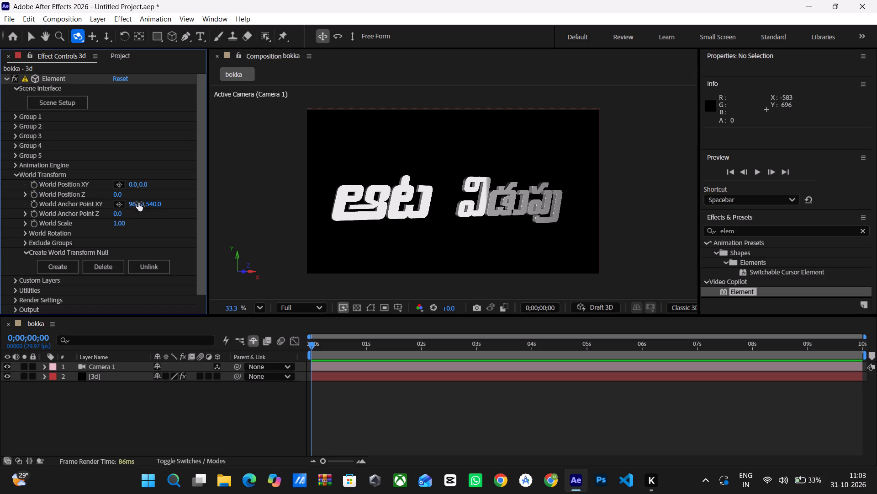
drag(138, 203, 163, 209)
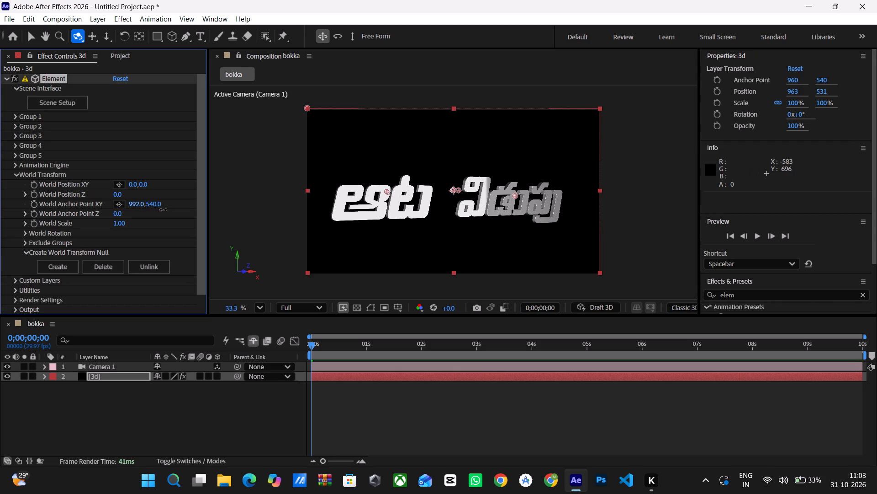
drag(163, 209, 143, 210)
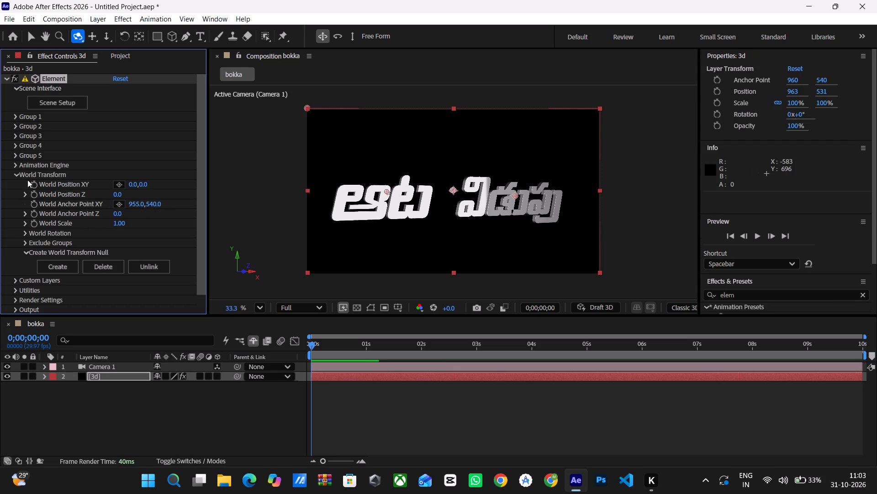
click(17, 174)
Set the Override Layer in Element's Physical Environment render settings to layer 3, ఆట.
click(17, 202)
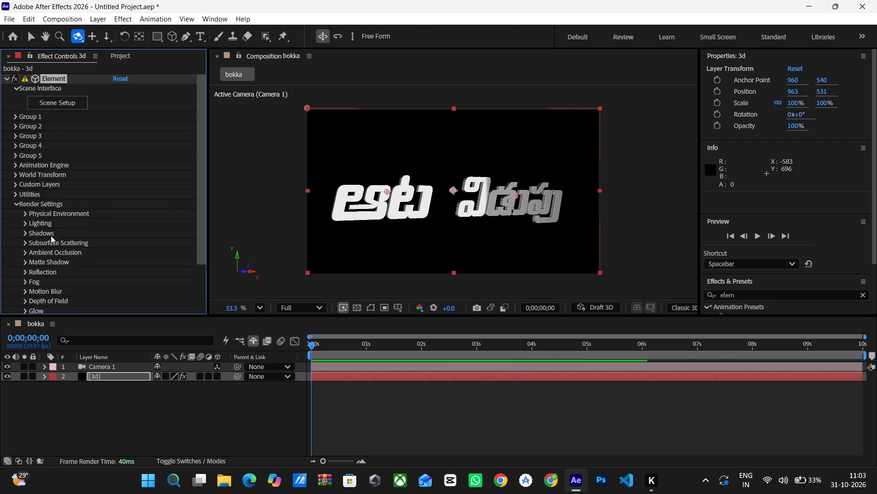
click(25, 213)
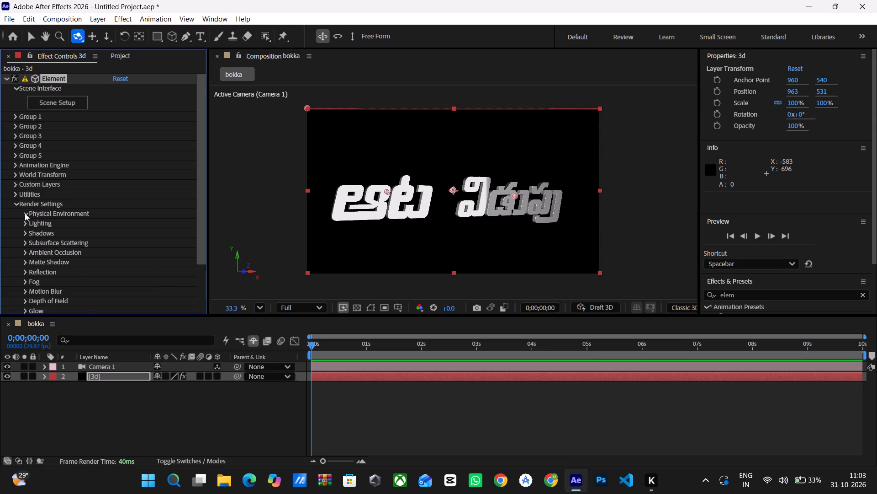
scroll(36, 220, down, 1)
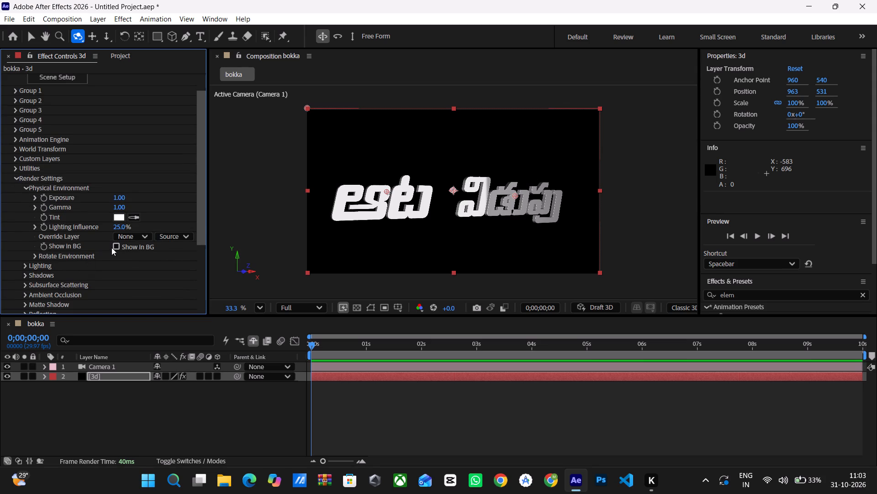
click(132, 238)
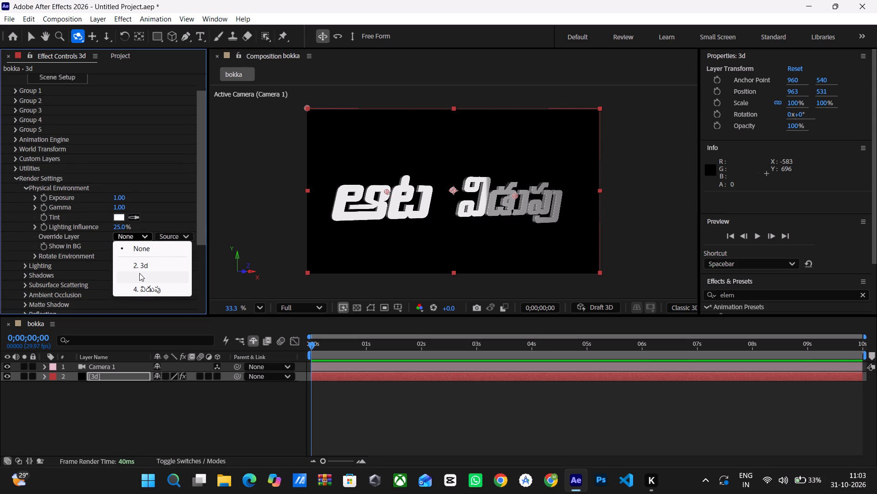
click(140, 275)
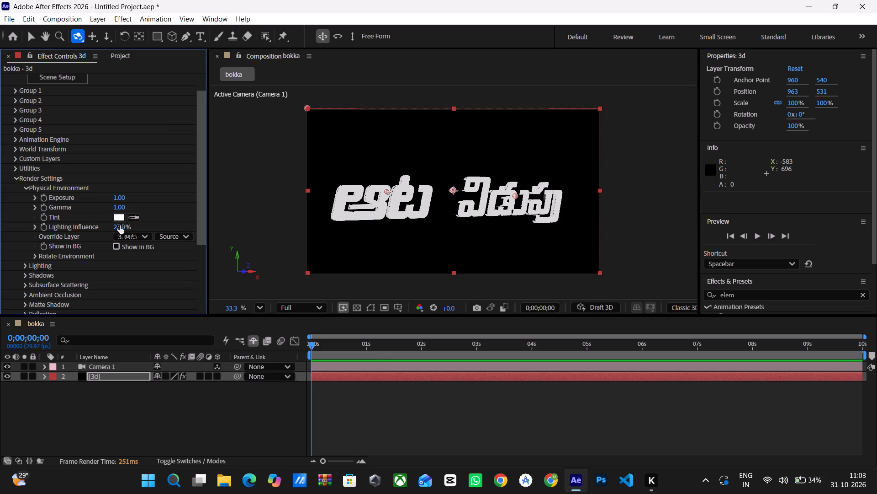
Set the Lighting Influence of Element's Physical Environment to 62%.
drag(120, 226, 204, 233)
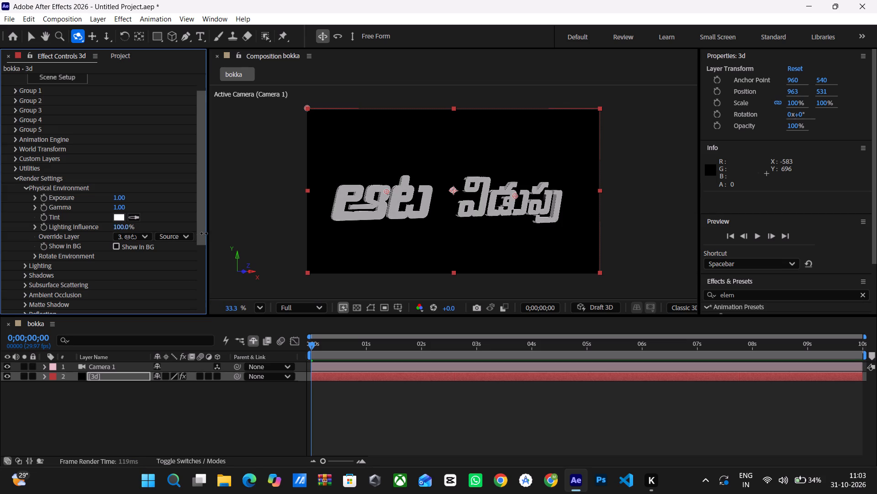
drag(204, 233, 181, 234)
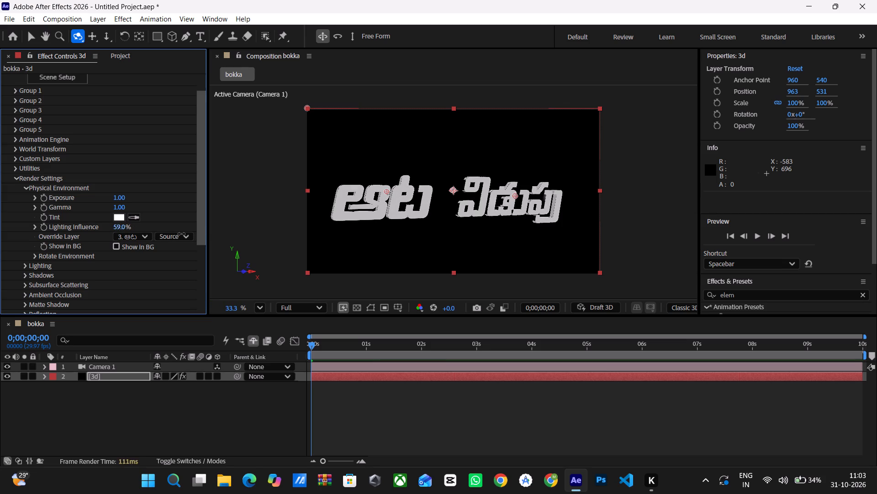
drag(181, 234, 186, 236)
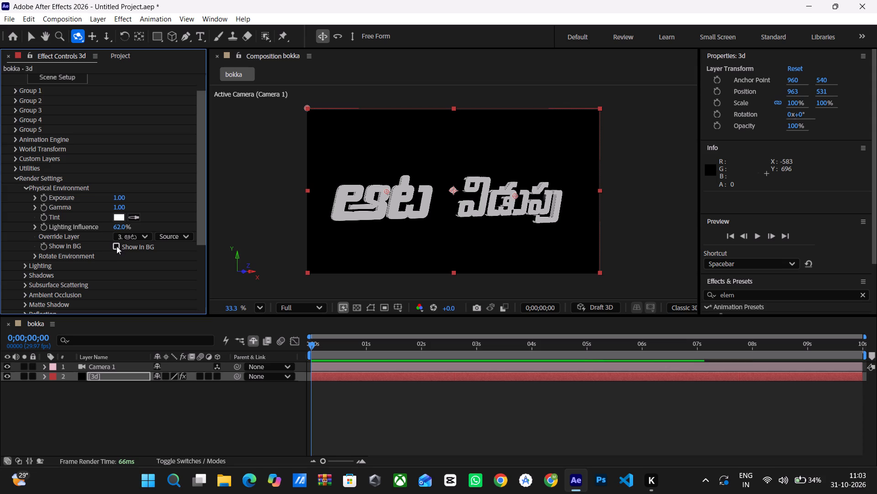
Set the Override Layer of the Physical Environment to None.
click(138, 237)
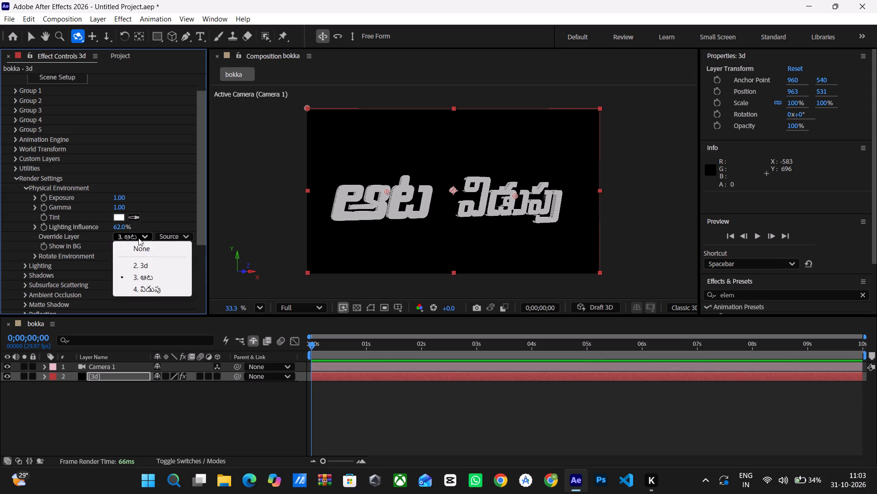
click(139, 248)
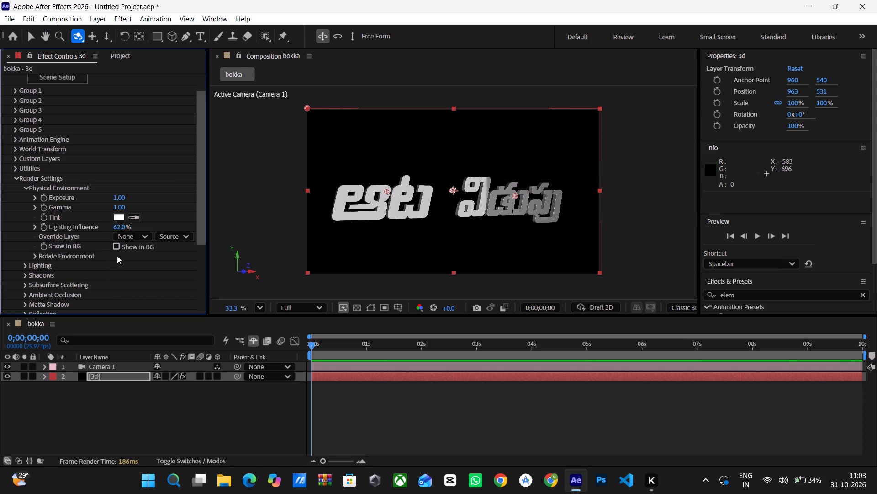
Adjust the Physical Environment's Exposure to 1.11.
drag(116, 196, 117, 196)
drag(117, 196, 109, 209)
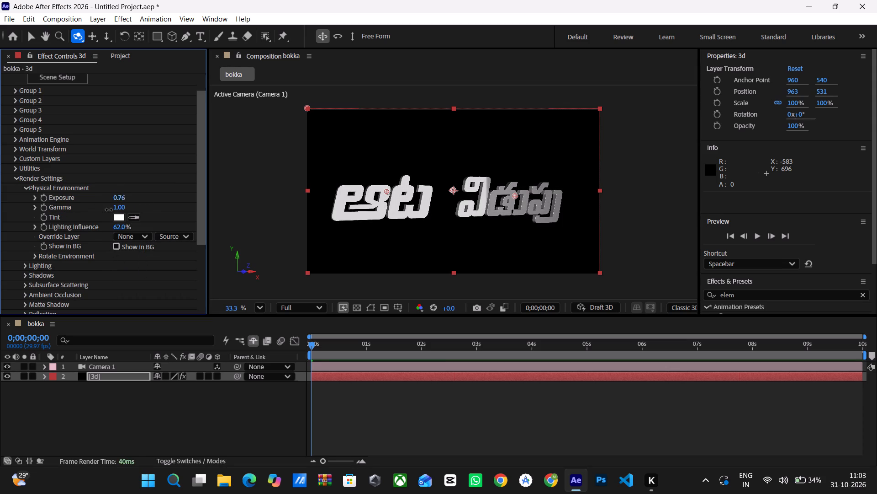
drag(109, 209, 136, 212)
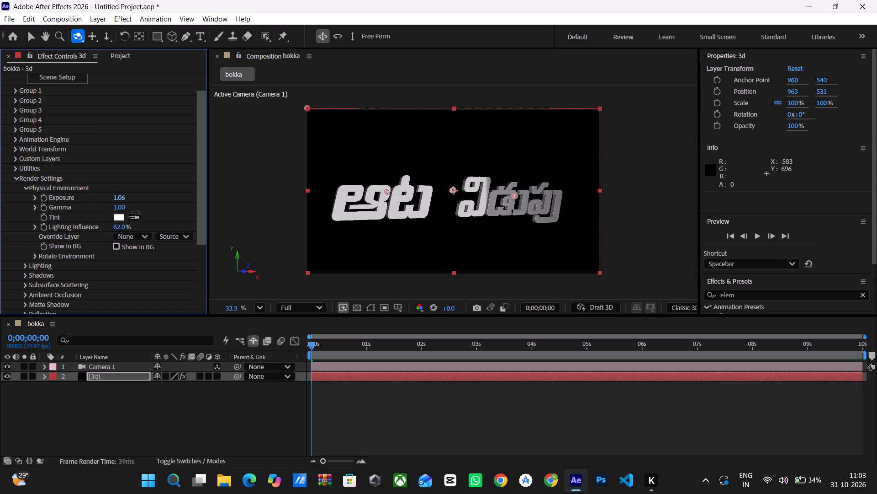
drag(136, 212, 152, 211)
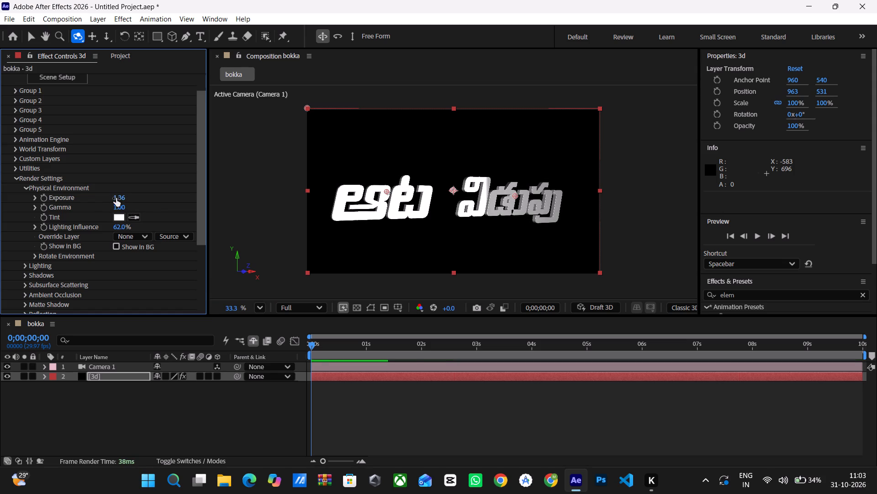
drag(119, 197, 106, 198)
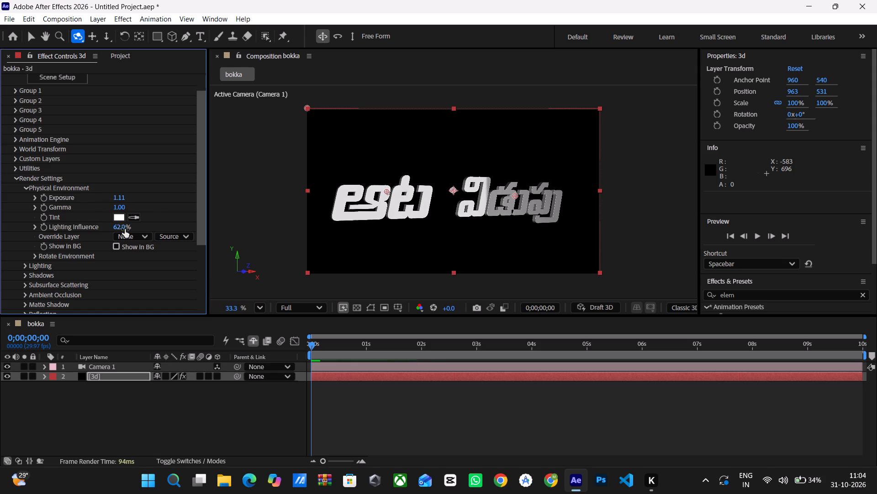
Adjust the Physical Environment's Gamma to 0.58.
drag(119, 205, 151, 214)
drag(151, 214, 130, 216)
drag(130, 216, 98, 221)
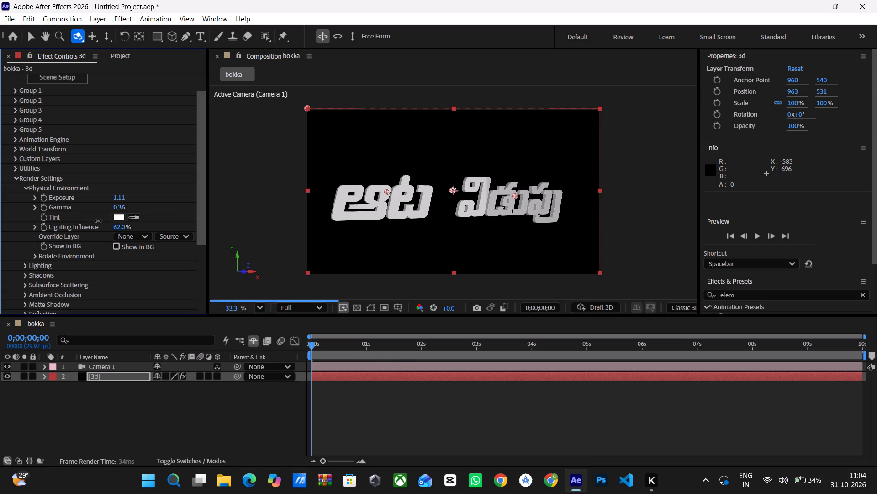
drag(98, 221, 112, 226)
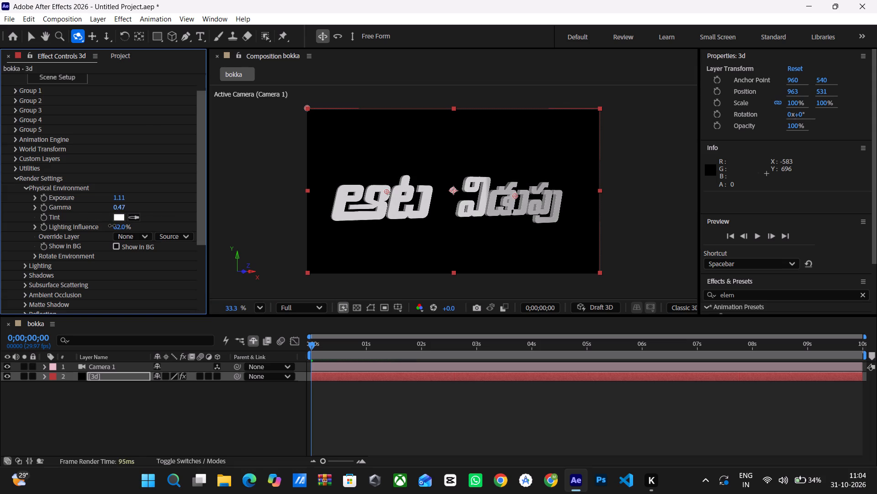
drag(112, 226, 116, 226)
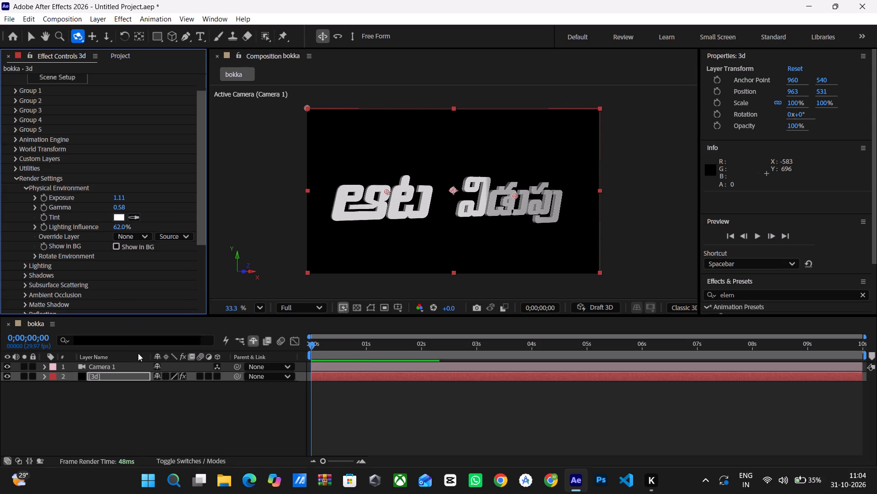
Expand the Rotate Environment settings and set X Rotation Environment to 8°.
click(31, 253)
drag(127, 266, 129, 267)
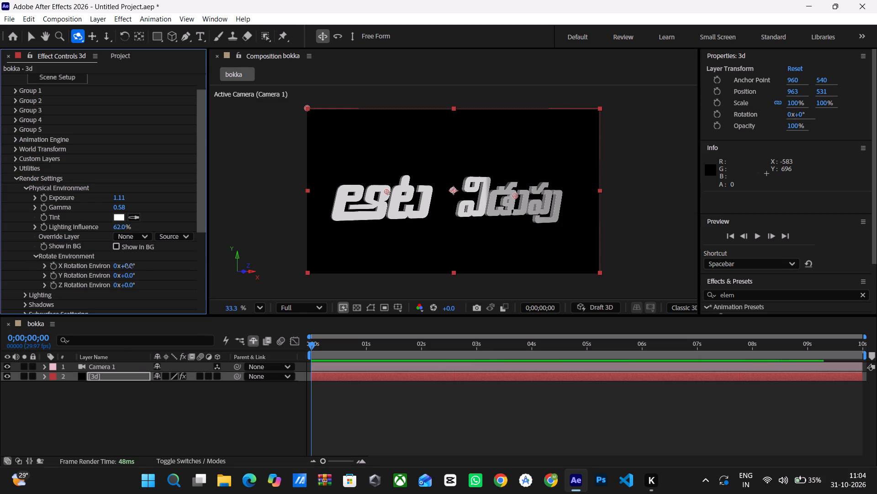
drag(129, 267, 147, 273)
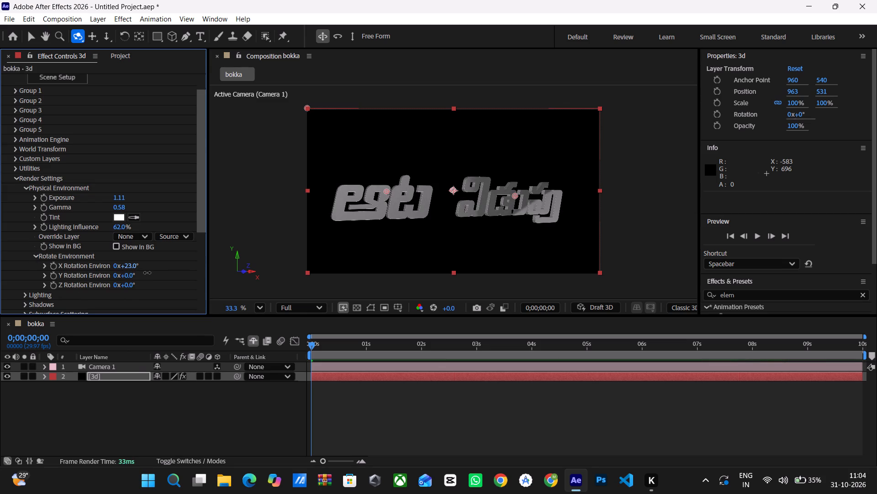
drag(147, 273, 143, 277)
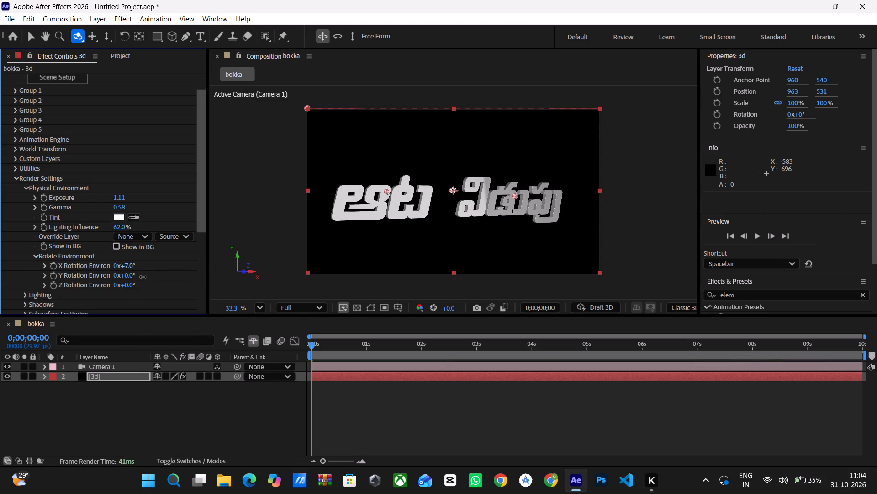
drag(143, 277, 143, 277)
Adjust Y Rotation Environment to -17° to shift the reflections across the title.
drag(126, 276, 144, 279)
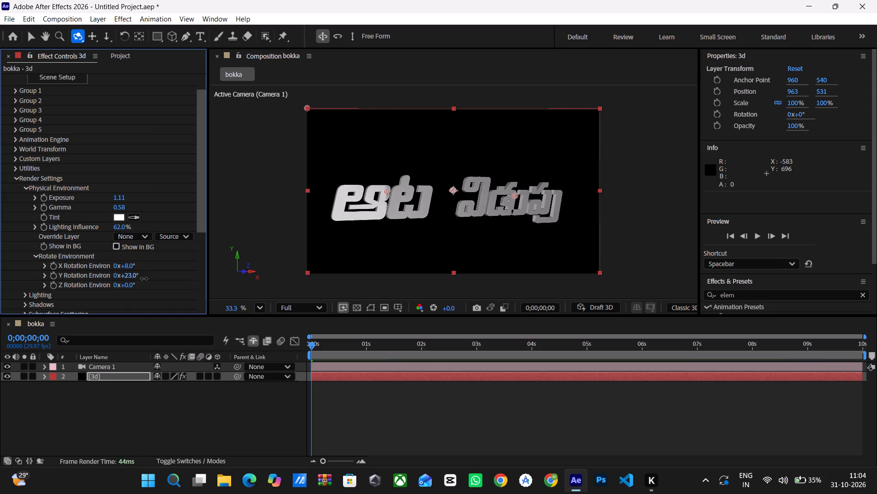
drag(144, 279, 119, 283)
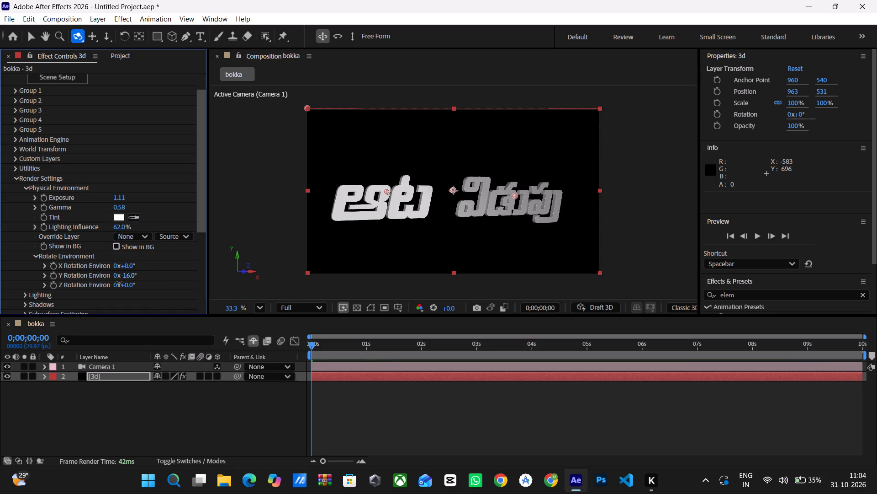
drag(119, 283, 134, 283)
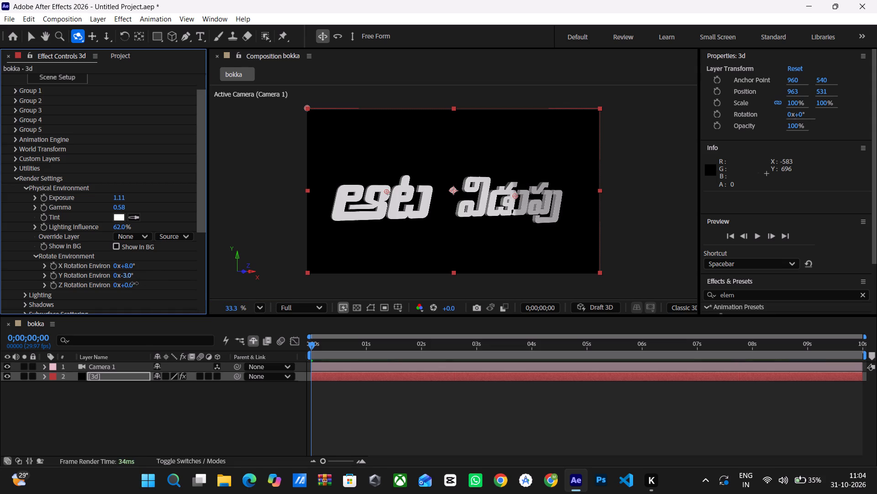
drag(134, 283, 133, 285)
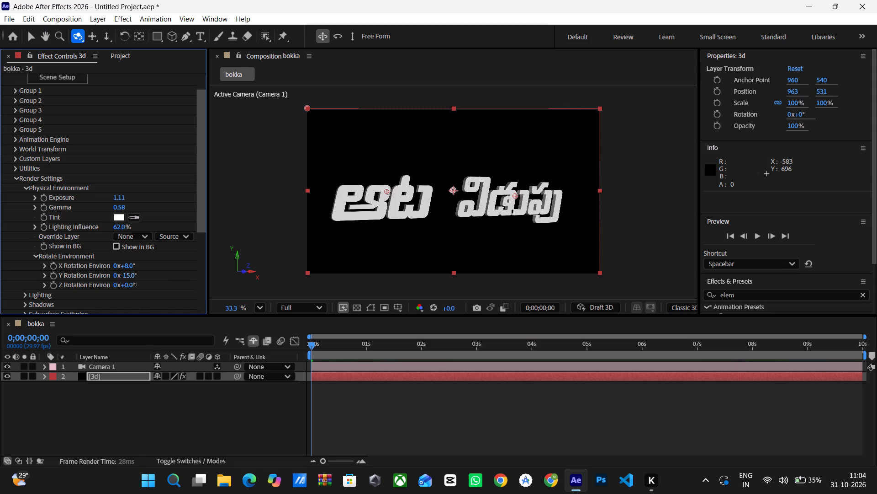
drag(133, 285, 128, 287)
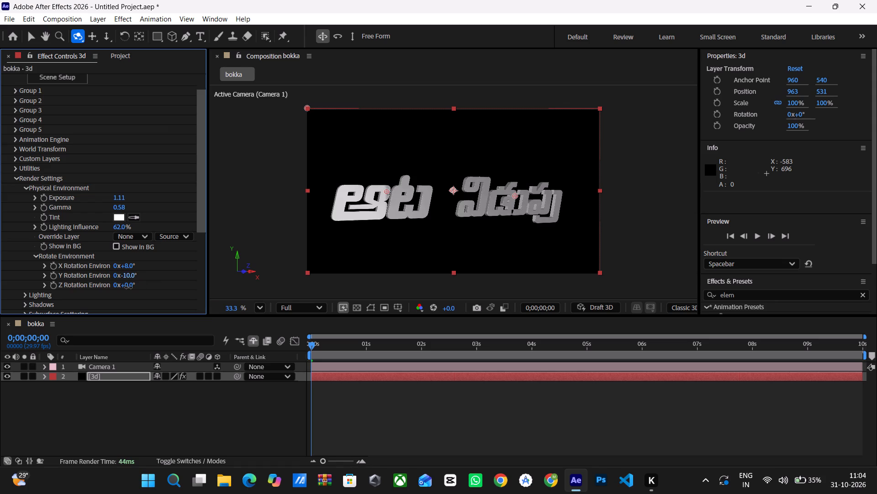
drag(128, 287, 128, 287)
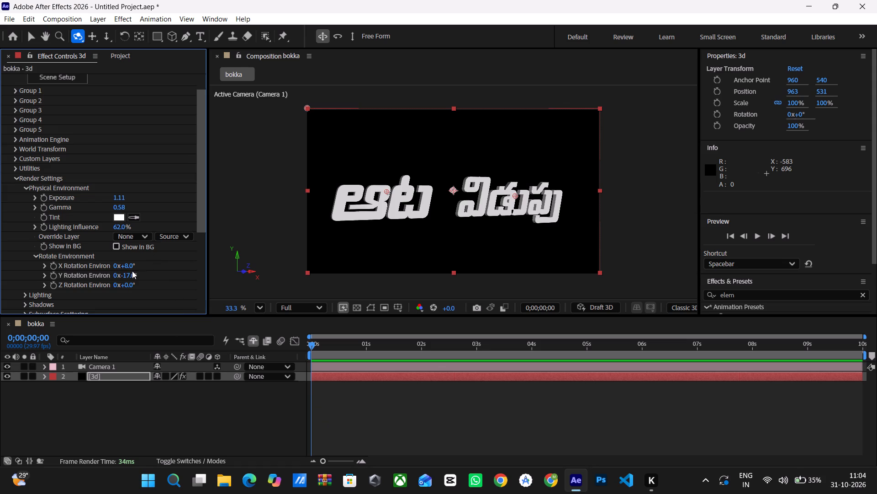
Readjust X Rotation Environment to 20° to change the shading on the title's faces.
drag(127, 265, 160, 268)
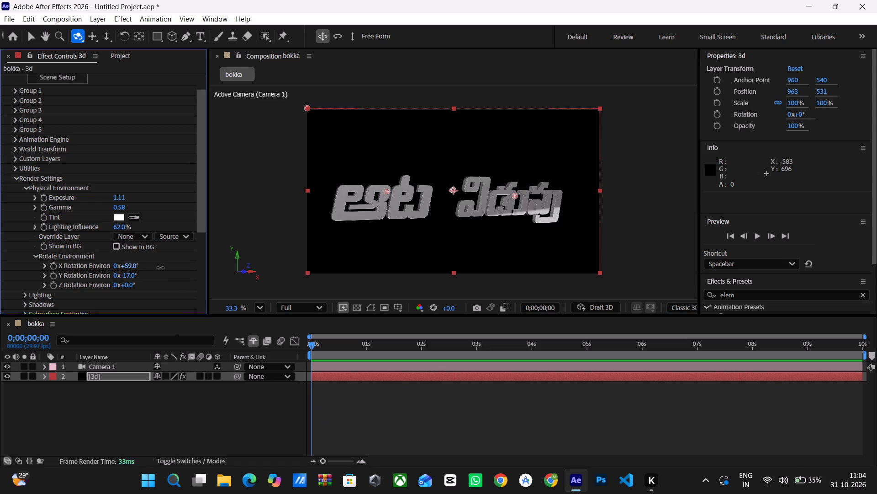
drag(160, 268, 158, 269)
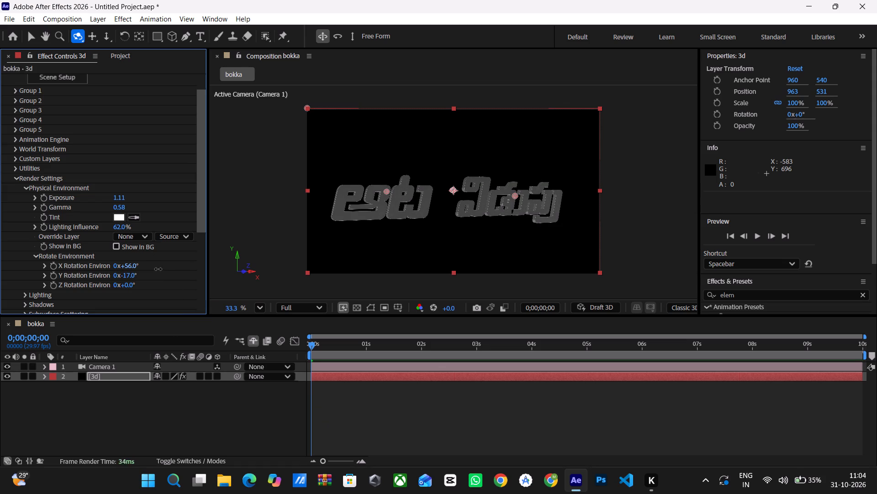
drag(158, 269, 134, 267)
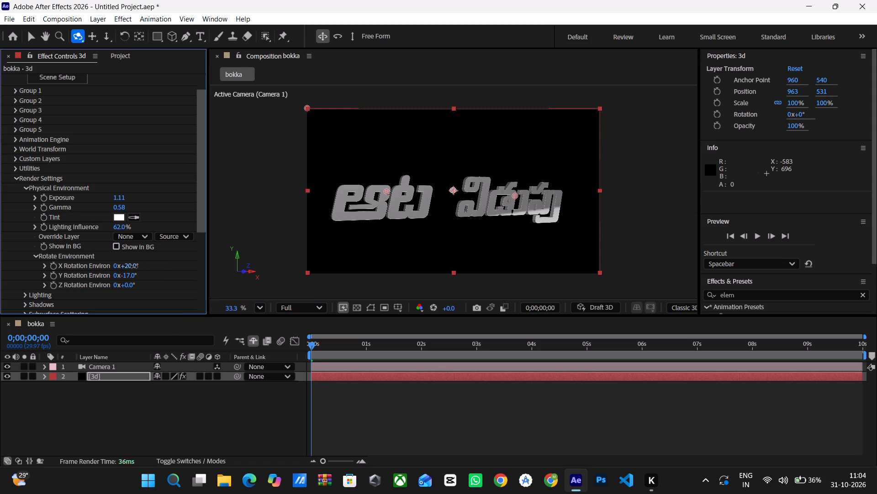
drag(134, 267, 142, 268)
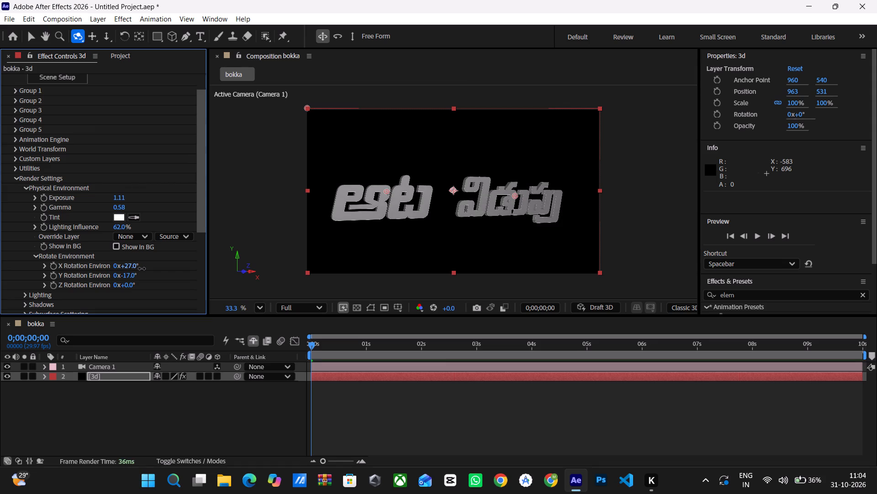
drag(142, 268, 136, 268)
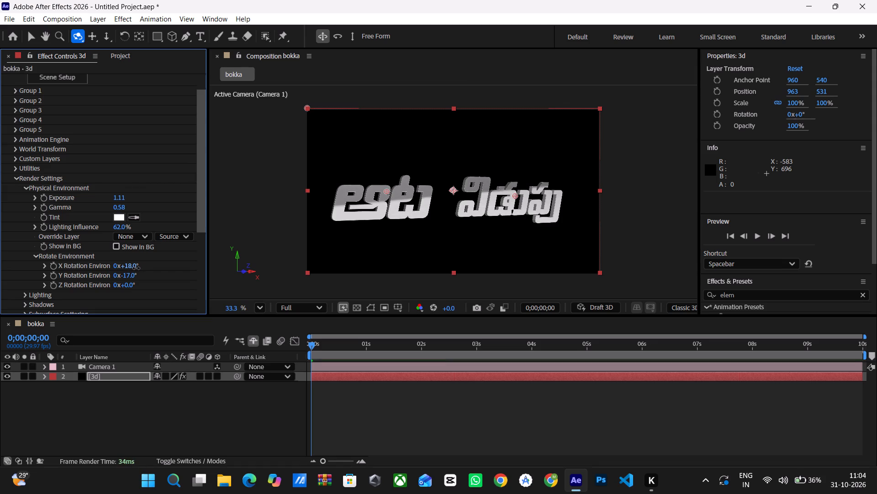
drag(136, 268, 137, 268)
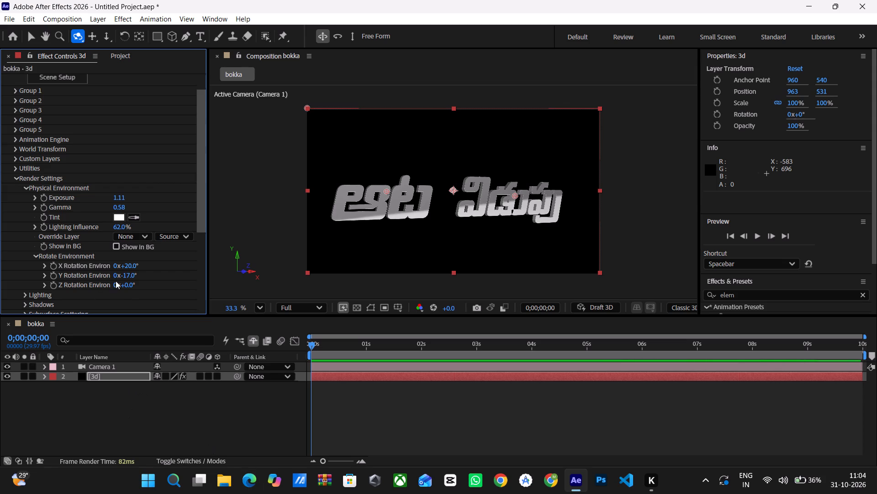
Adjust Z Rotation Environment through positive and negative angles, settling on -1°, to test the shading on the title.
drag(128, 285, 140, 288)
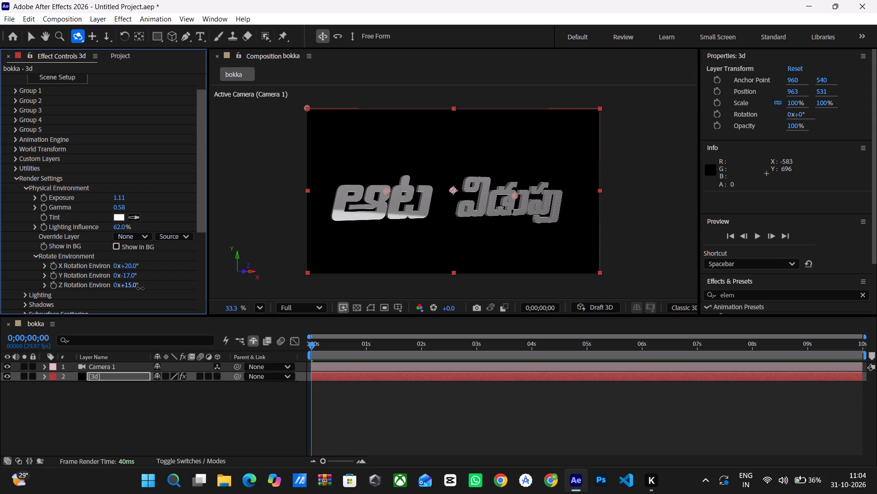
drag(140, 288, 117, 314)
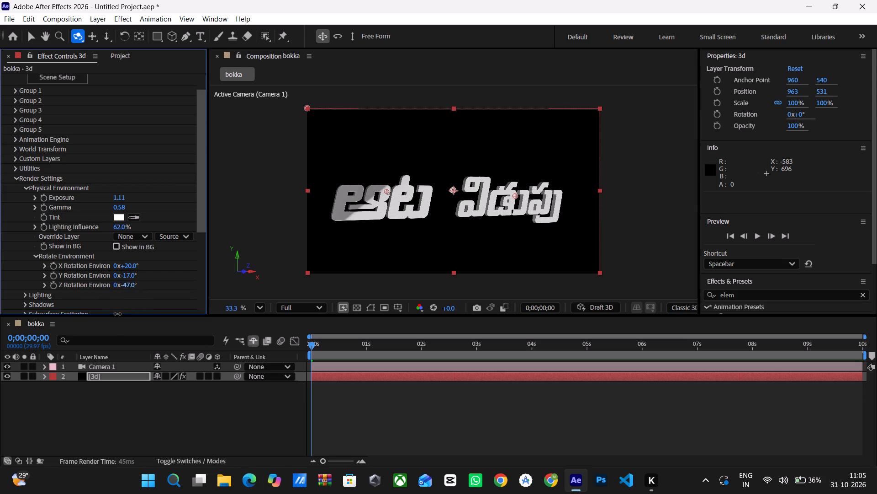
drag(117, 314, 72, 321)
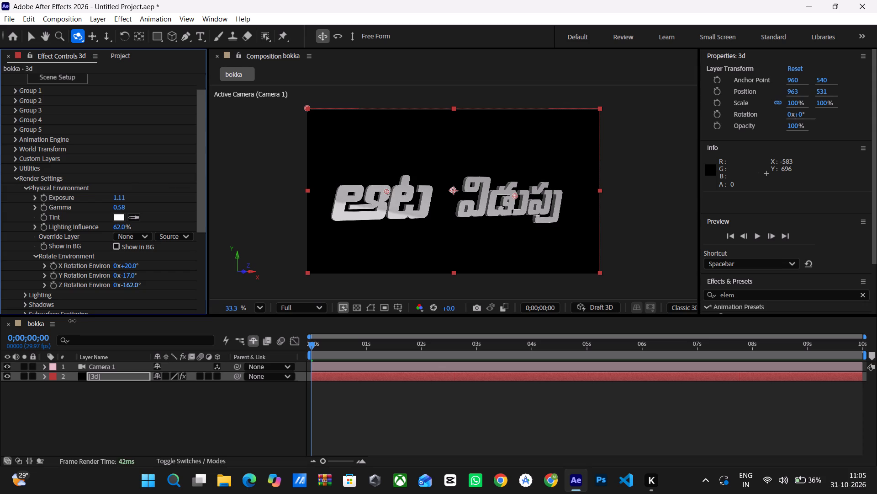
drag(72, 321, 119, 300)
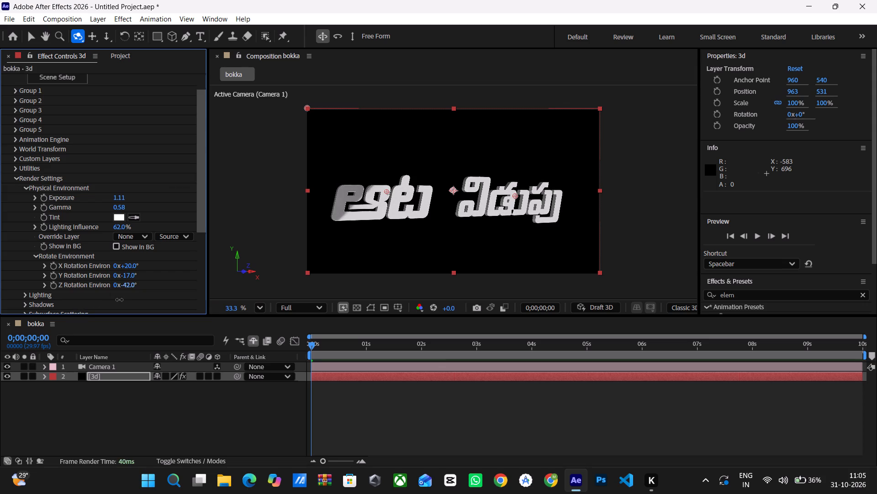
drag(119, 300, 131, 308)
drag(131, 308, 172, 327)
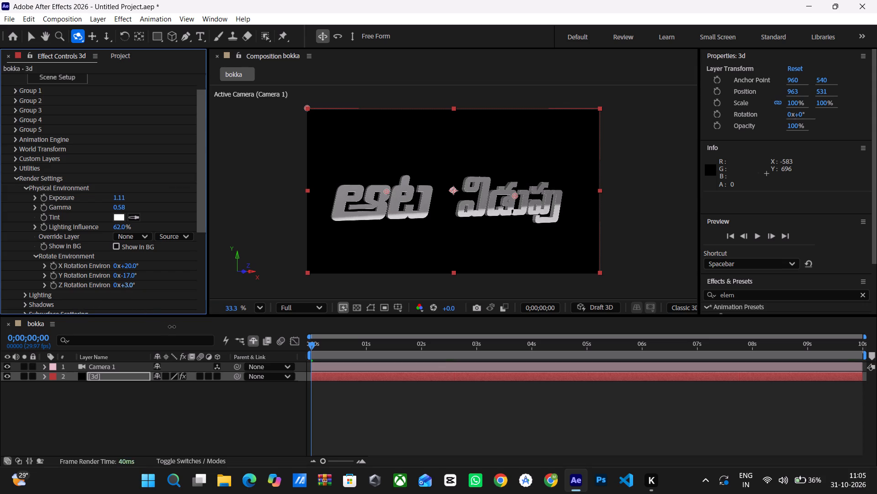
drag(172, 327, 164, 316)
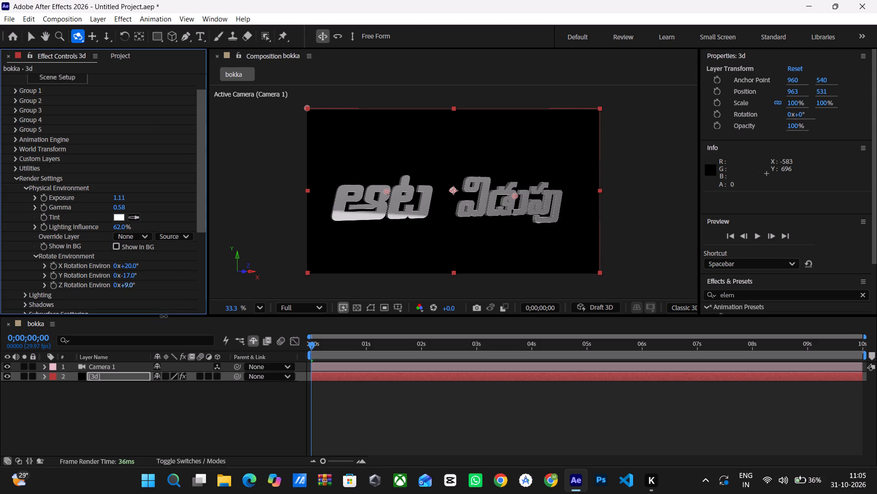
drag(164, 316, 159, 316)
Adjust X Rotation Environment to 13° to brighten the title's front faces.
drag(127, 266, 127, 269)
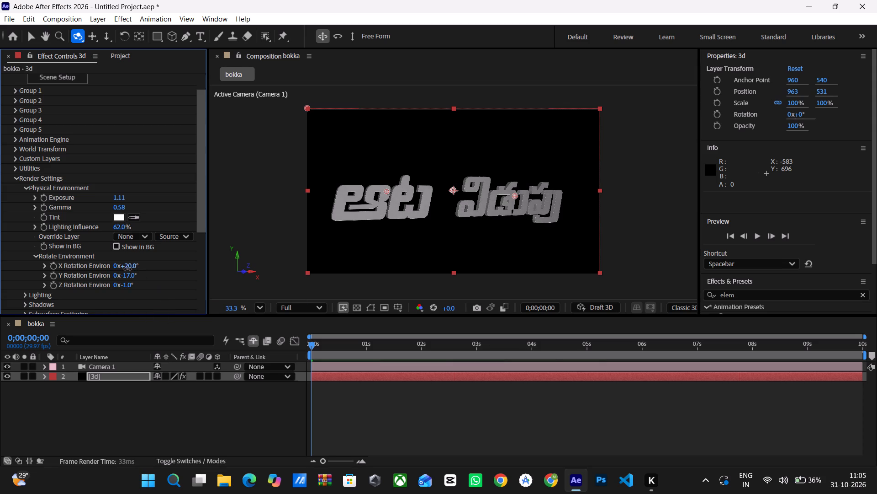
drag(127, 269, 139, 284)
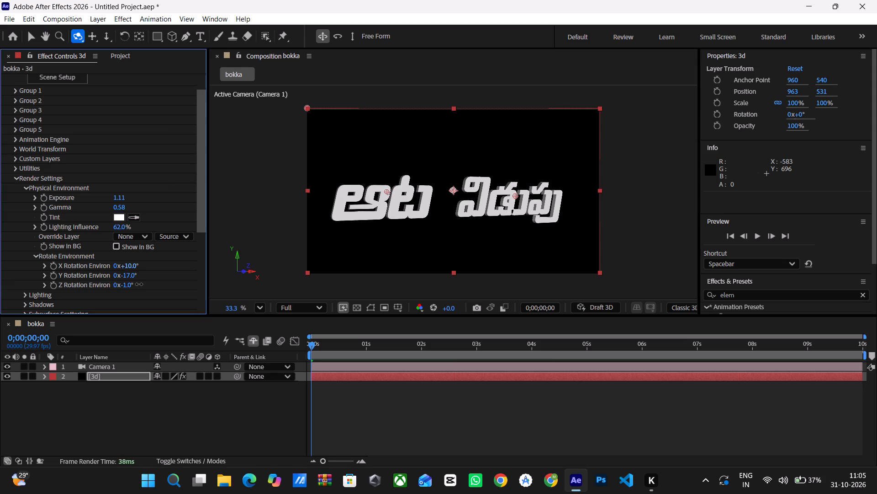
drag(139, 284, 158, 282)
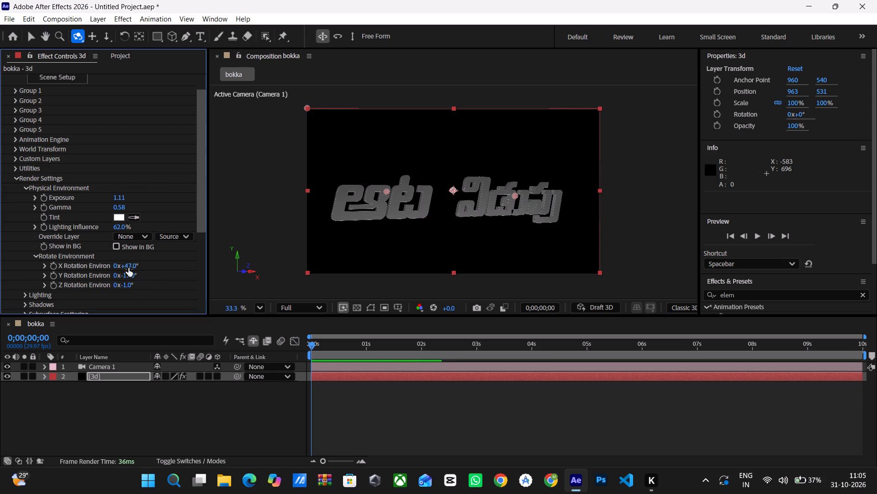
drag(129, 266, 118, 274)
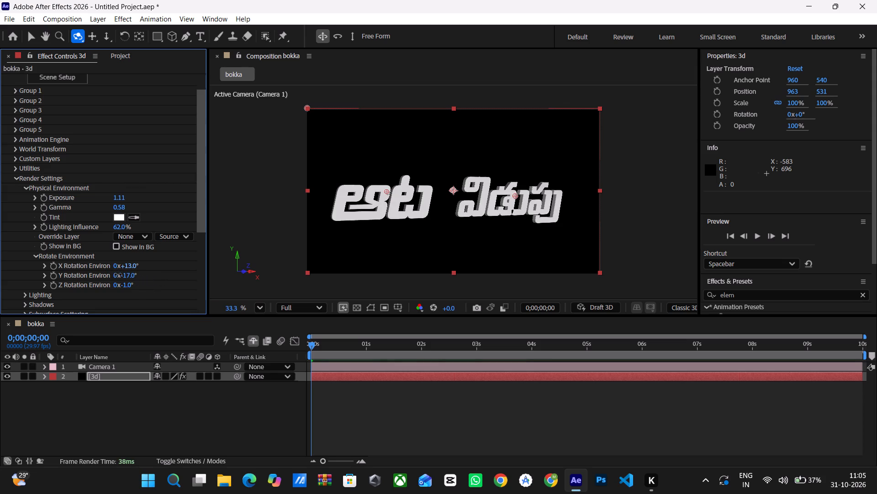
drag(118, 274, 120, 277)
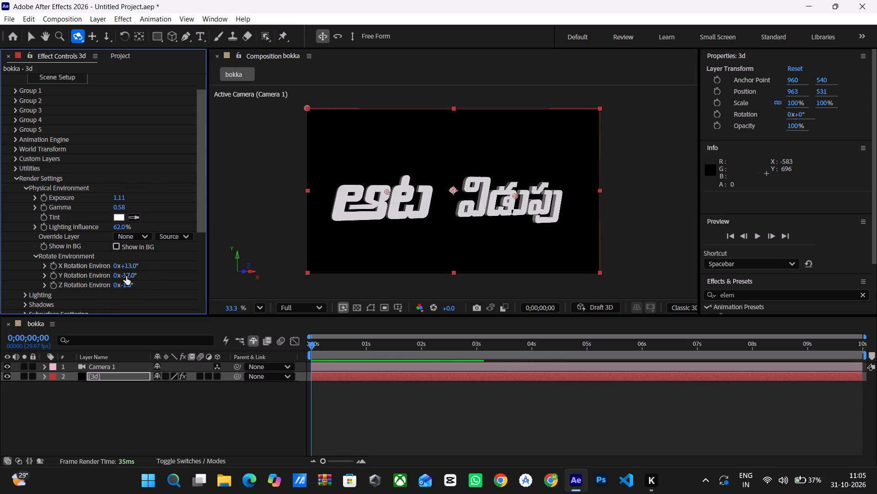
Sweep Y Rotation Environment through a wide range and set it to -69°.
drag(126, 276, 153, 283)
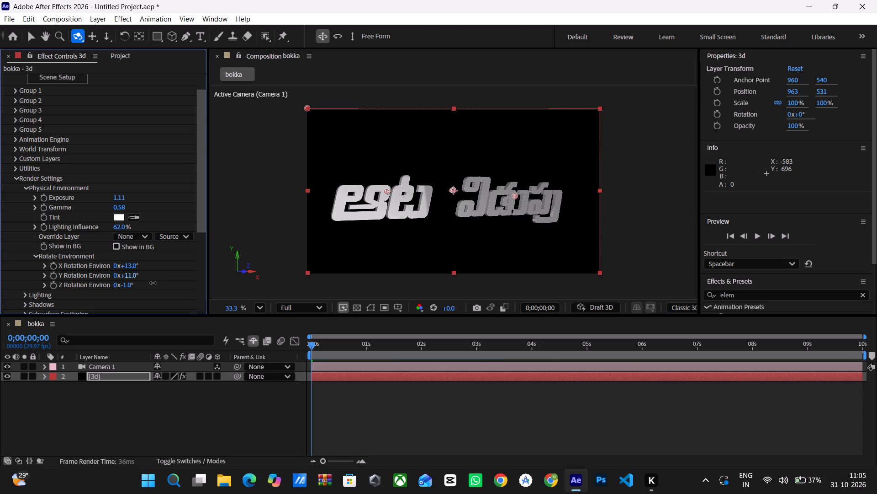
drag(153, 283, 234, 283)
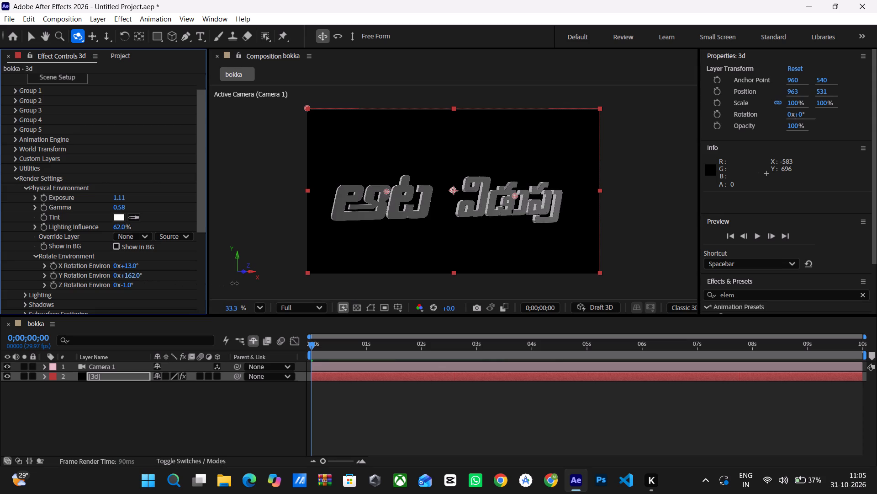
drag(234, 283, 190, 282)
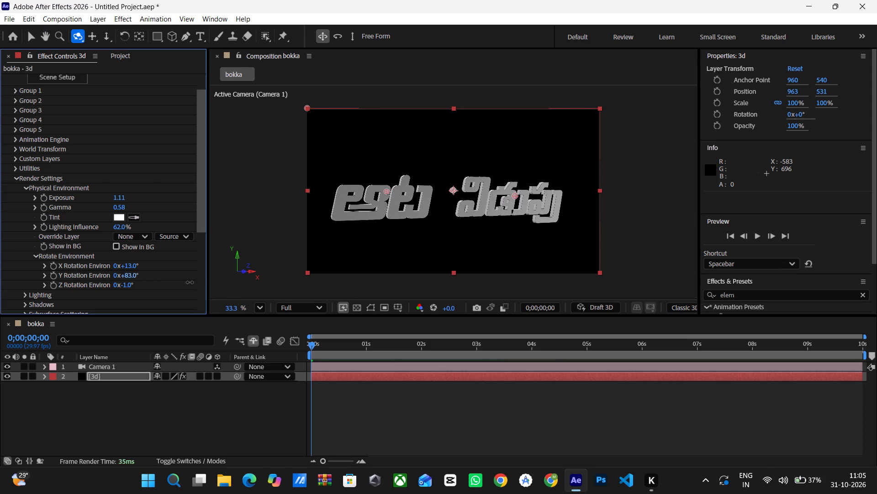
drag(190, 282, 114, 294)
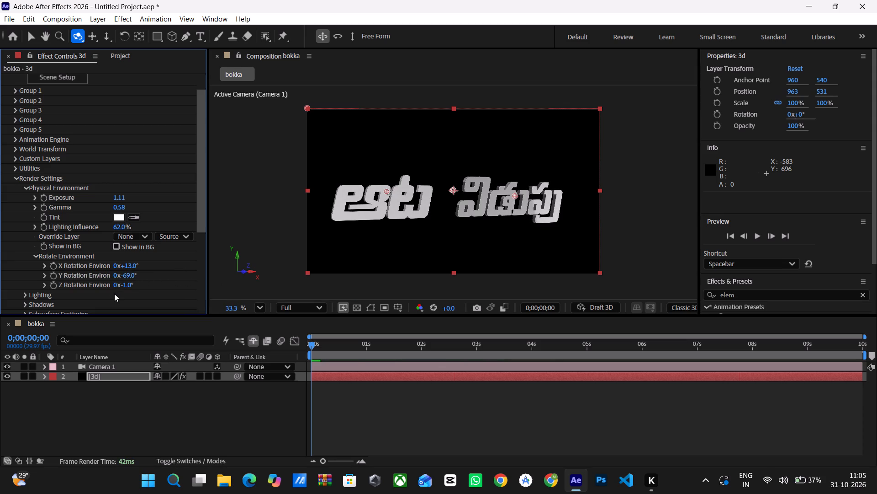
Set Z Rotation Environment to 23° to shift the light across the title's letters.
drag(125, 285, 135, 289)
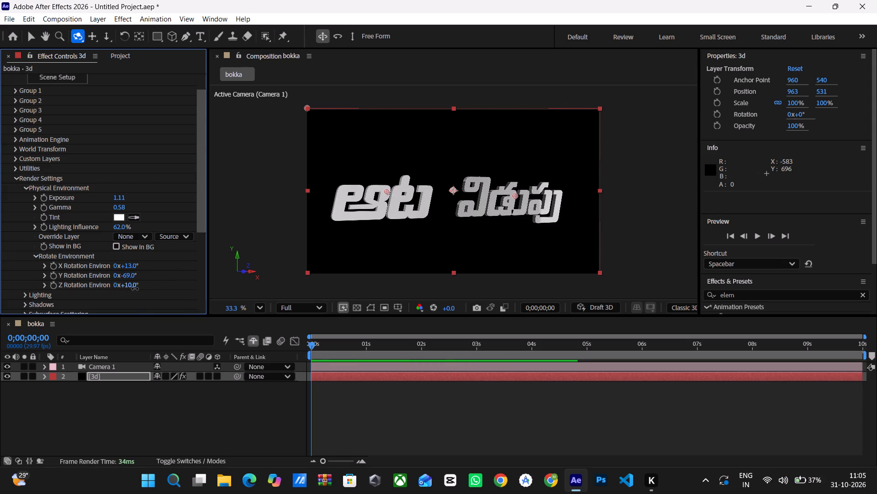
drag(135, 289, 150, 293)
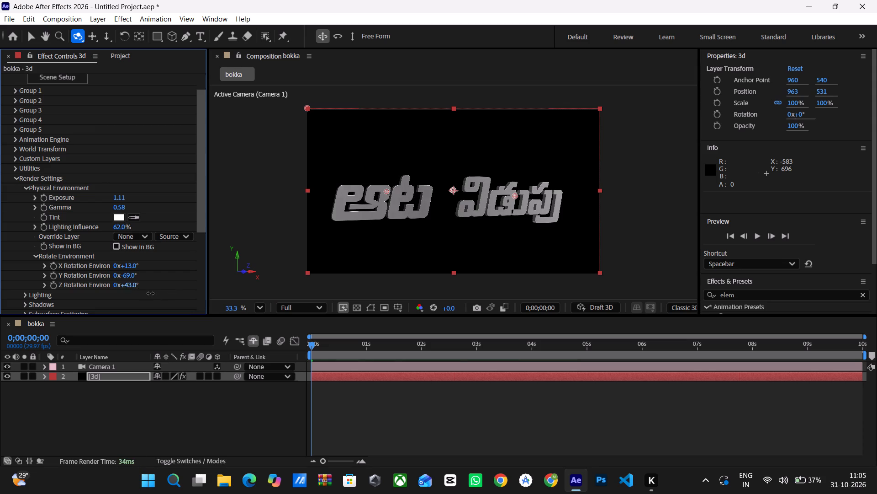
drag(150, 293, 123, 295)
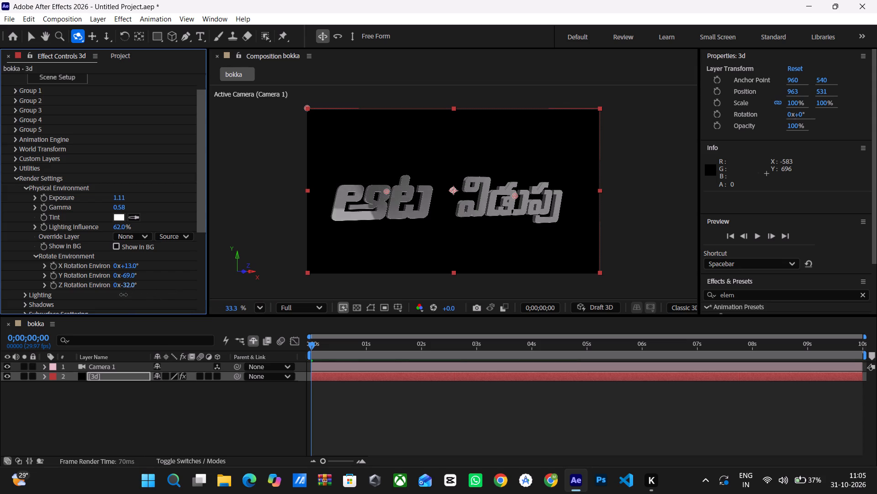
drag(123, 295, 141, 288)
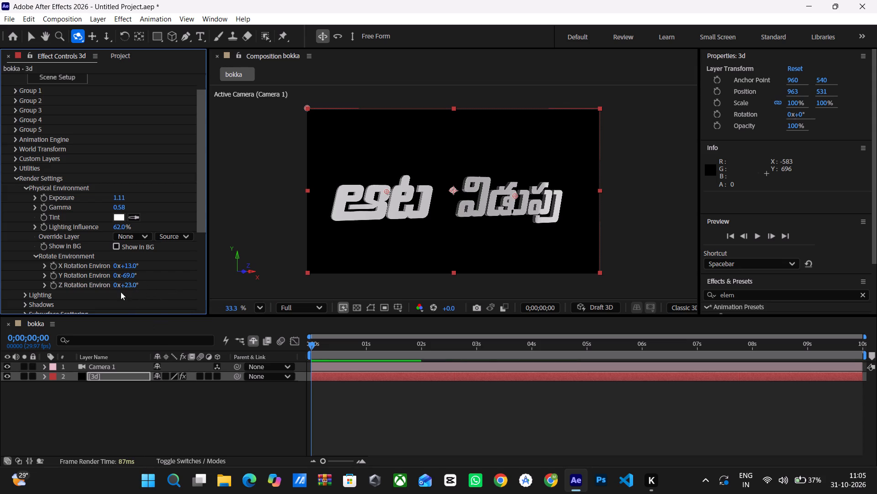
Deselect the 3d layer and scrub the timeline to past two seconds and back to the start to check the title.
click(235, 440)
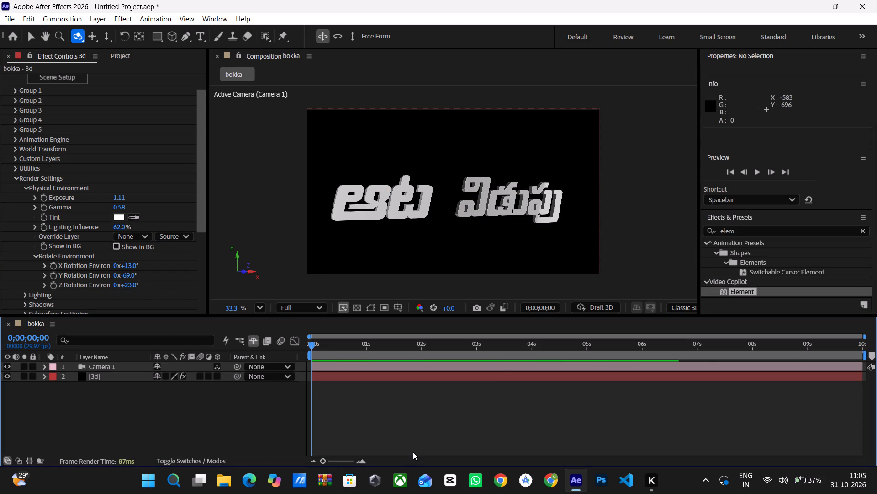
drag(312, 343, 456, 346)
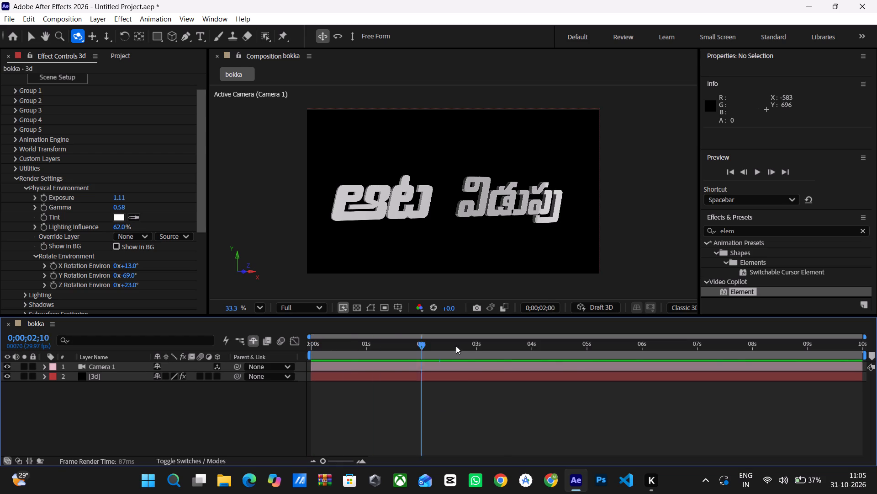
drag(456, 346, 276, 370)
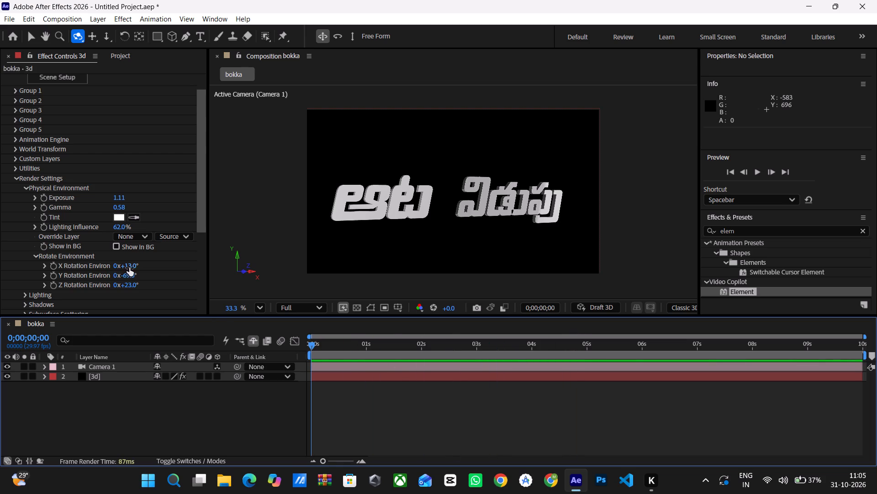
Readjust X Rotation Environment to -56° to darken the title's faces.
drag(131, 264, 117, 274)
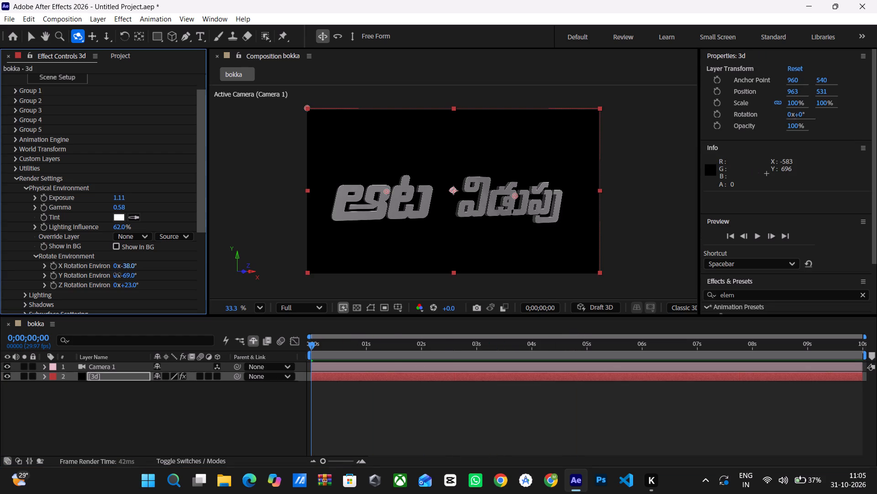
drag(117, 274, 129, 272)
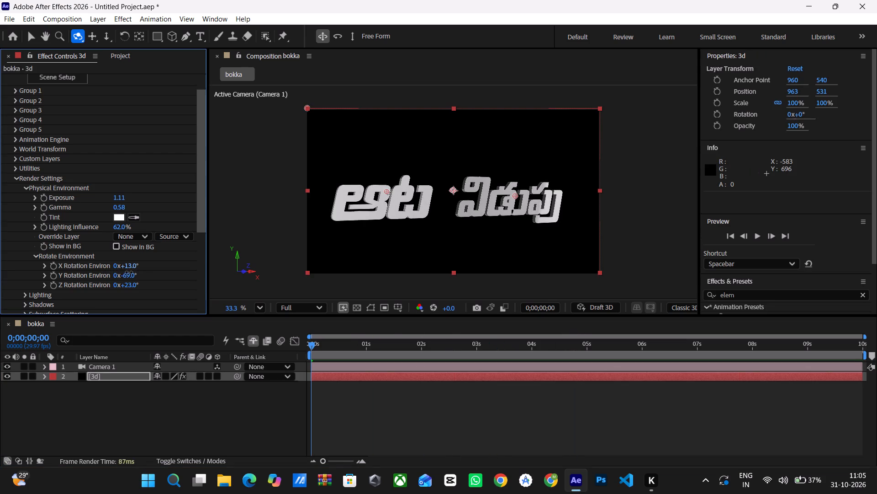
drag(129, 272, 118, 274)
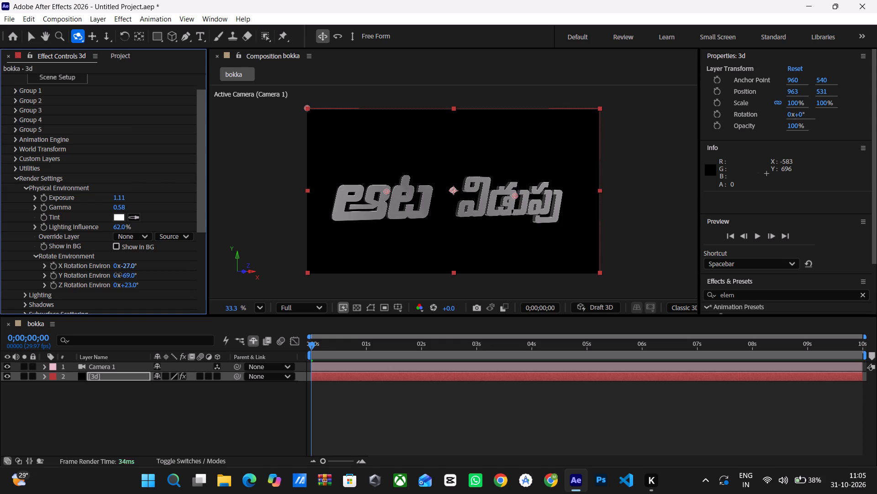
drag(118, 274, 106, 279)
Readjust Y Rotation Environment to 9° to change the shading on the letters' sides.
drag(125, 275, 143, 279)
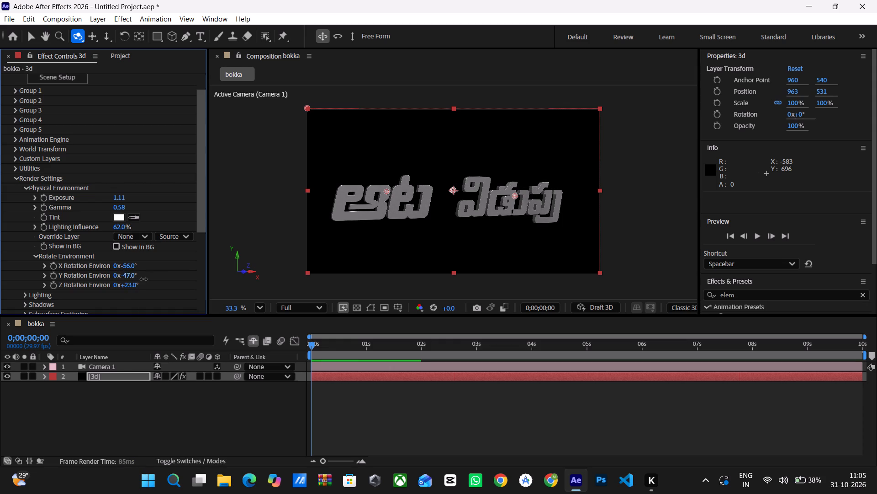
drag(143, 279, 194, 275)
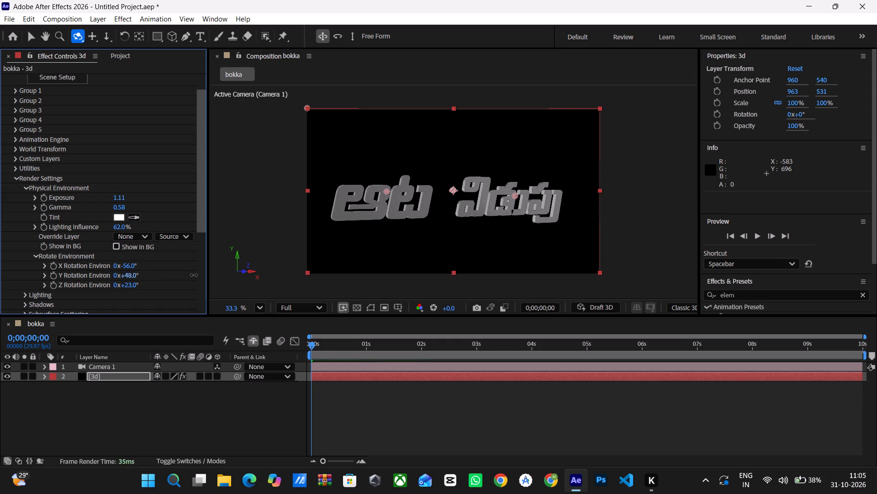
drag(194, 275, 196, 276)
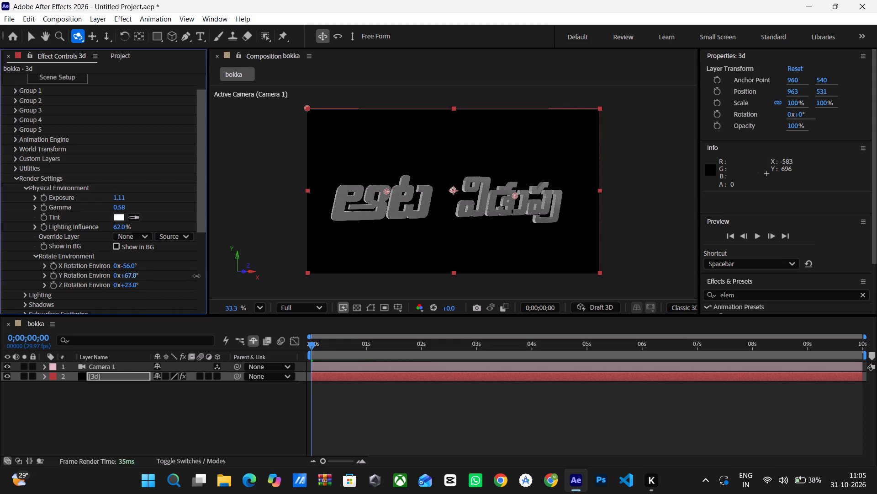
drag(196, 276, 171, 278)
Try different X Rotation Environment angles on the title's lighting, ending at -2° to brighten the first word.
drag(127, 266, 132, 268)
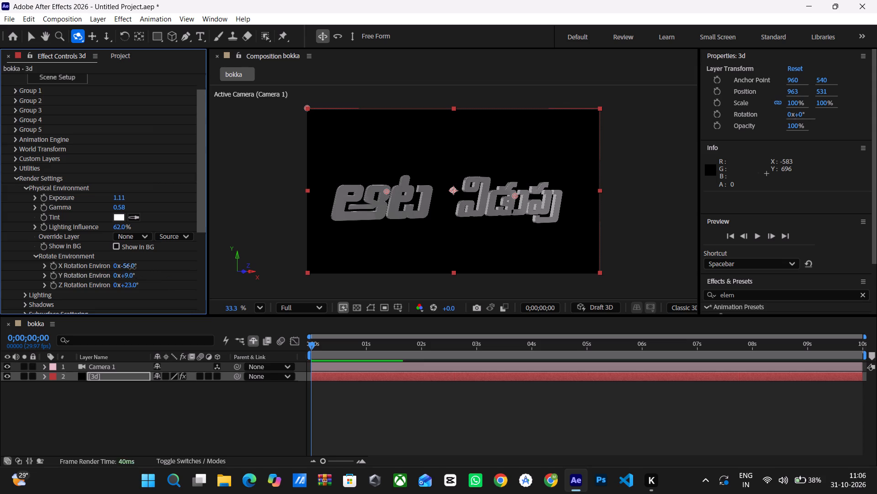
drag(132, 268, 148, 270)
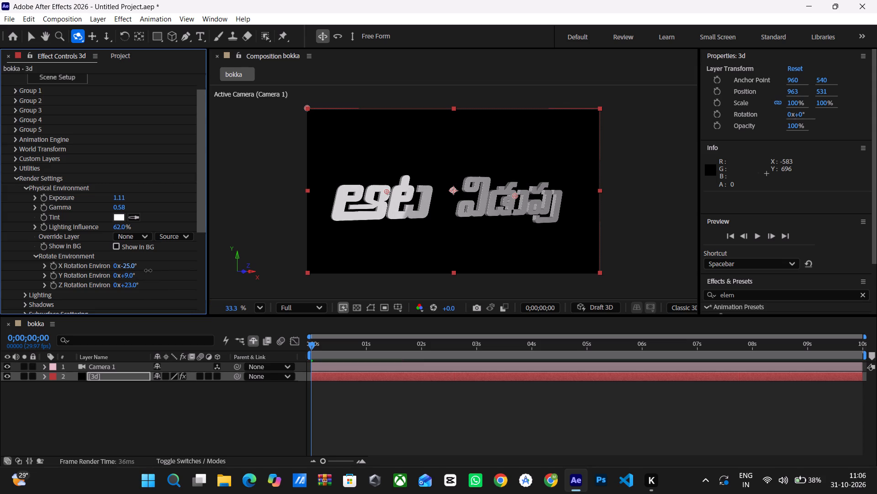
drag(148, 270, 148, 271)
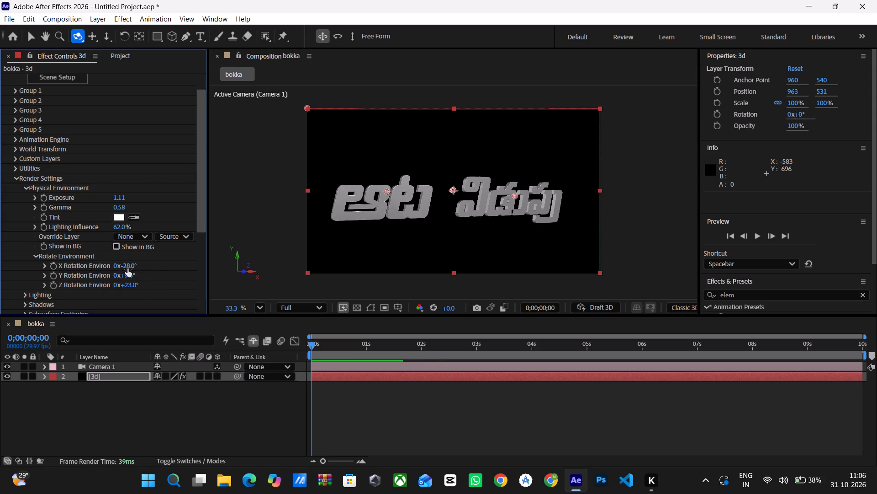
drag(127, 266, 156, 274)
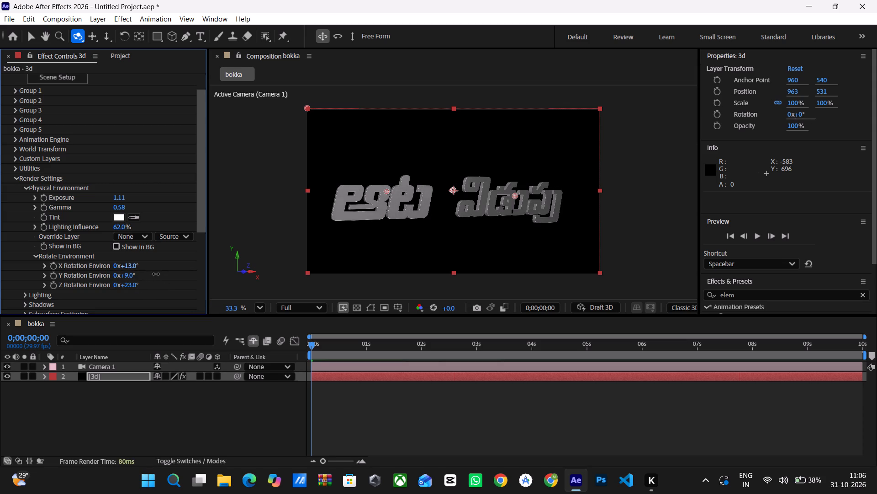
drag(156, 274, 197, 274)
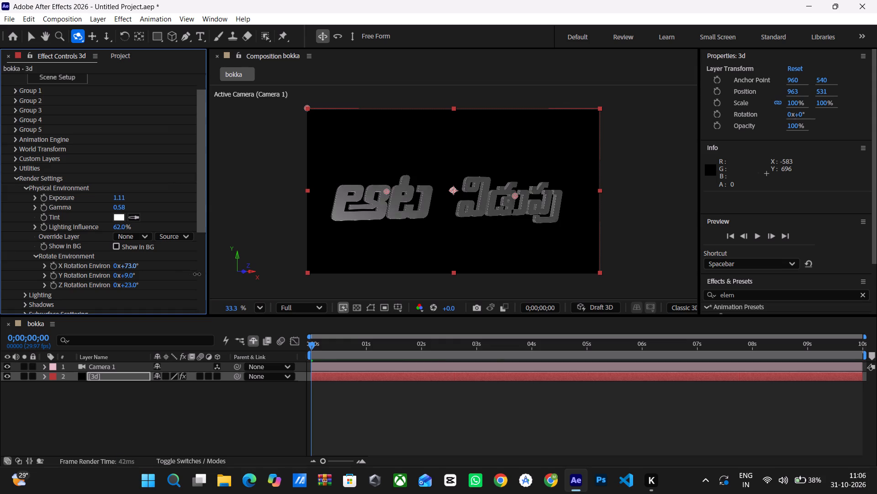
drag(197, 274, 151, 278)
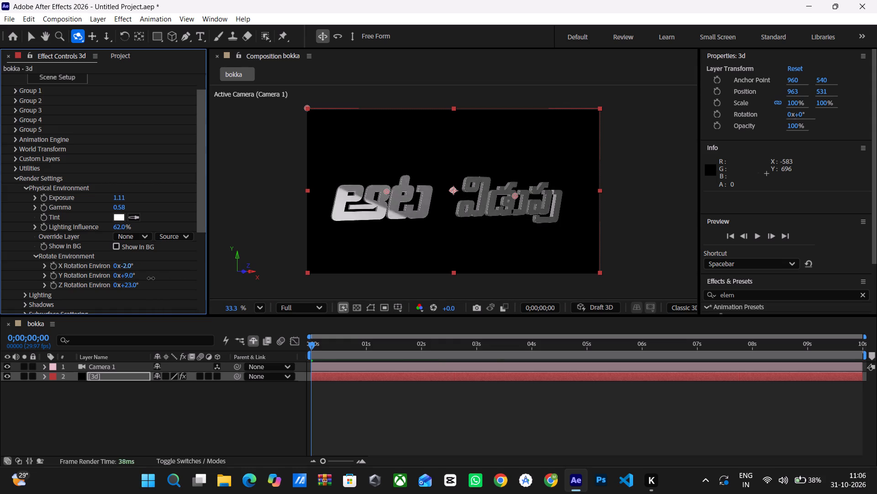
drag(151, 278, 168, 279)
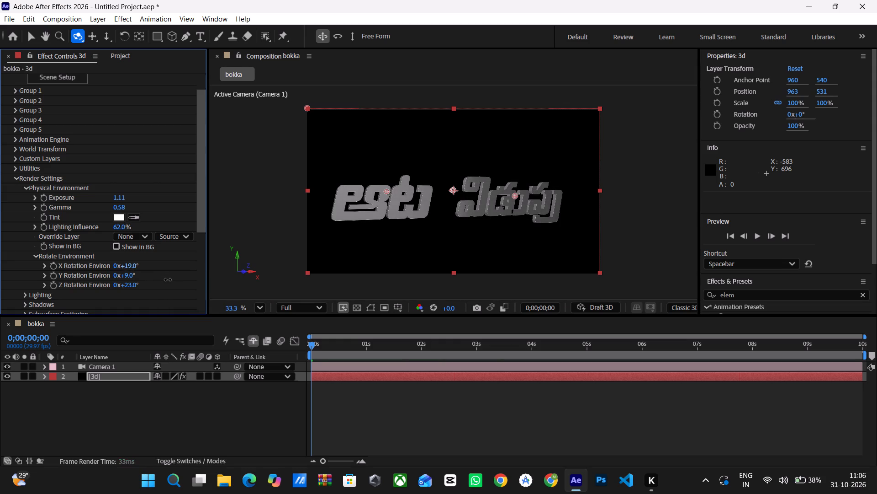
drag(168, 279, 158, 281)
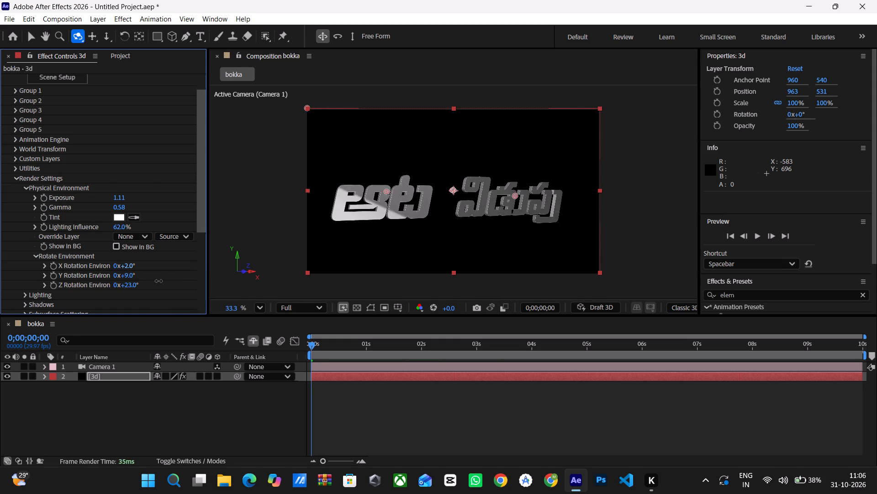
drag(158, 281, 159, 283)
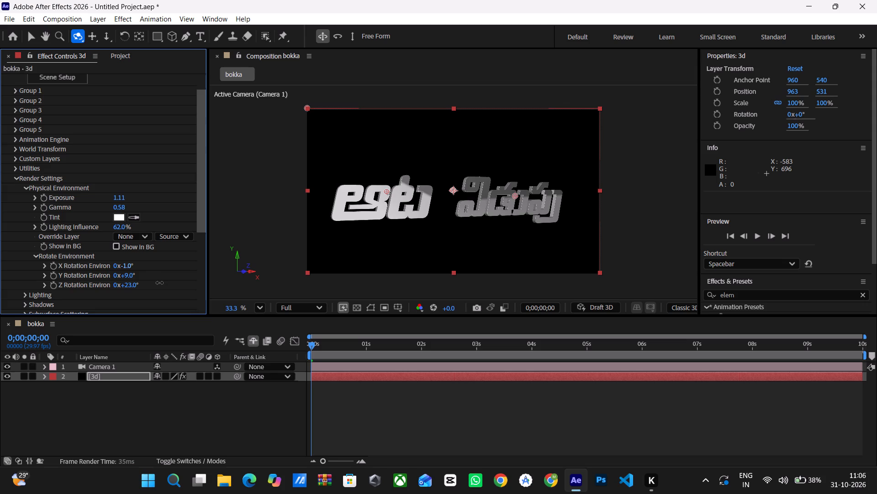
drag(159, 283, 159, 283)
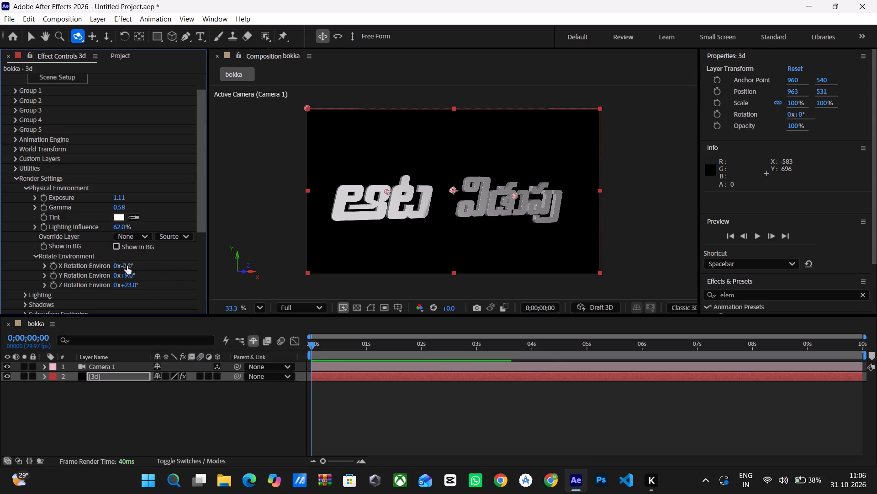
Set Z Rotation Environment to 36° to move the edge of the reflection across the first word.
drag(128, 286, 148, 288)
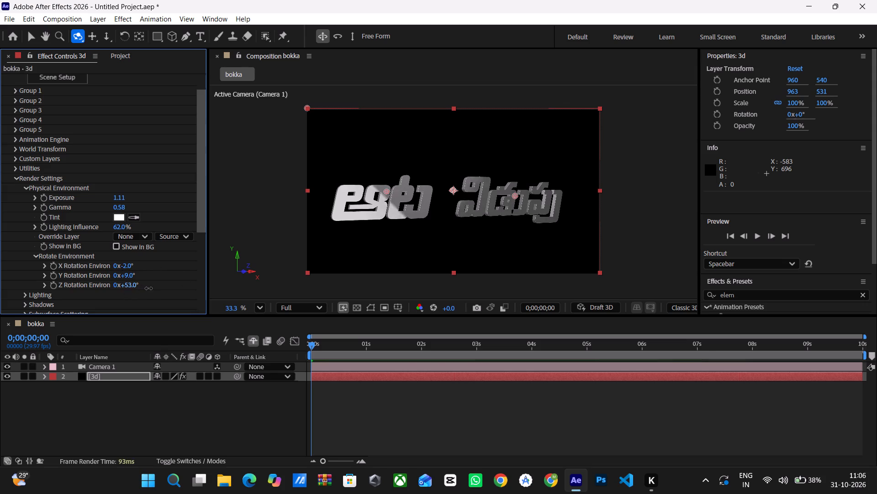
drag(148, 288, 139, 289)
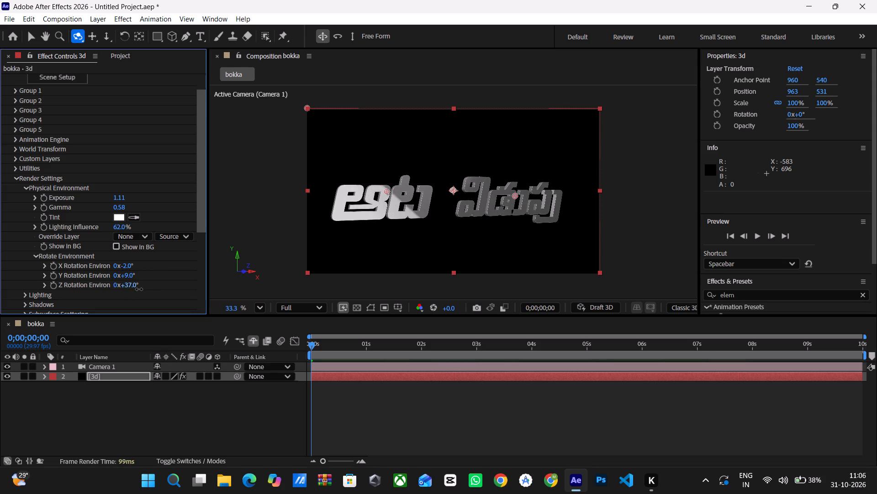
drag(139, 289, 135, 292)
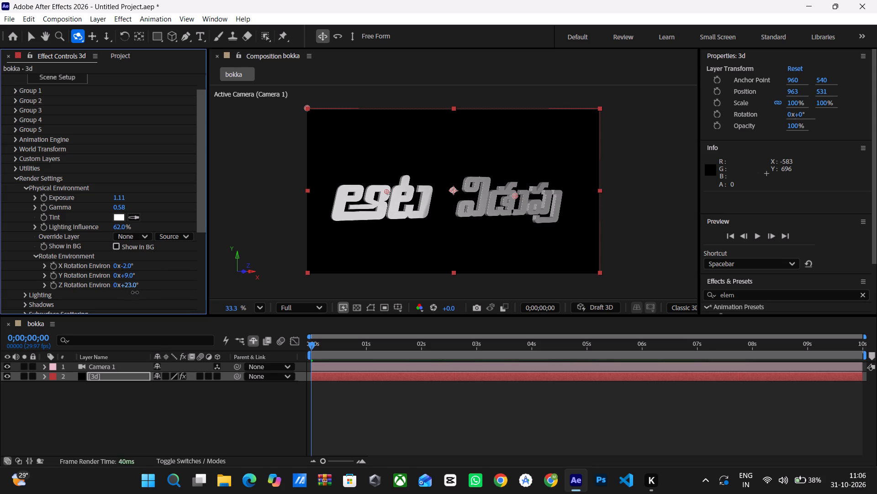
drag(135, 292, 140, 291)
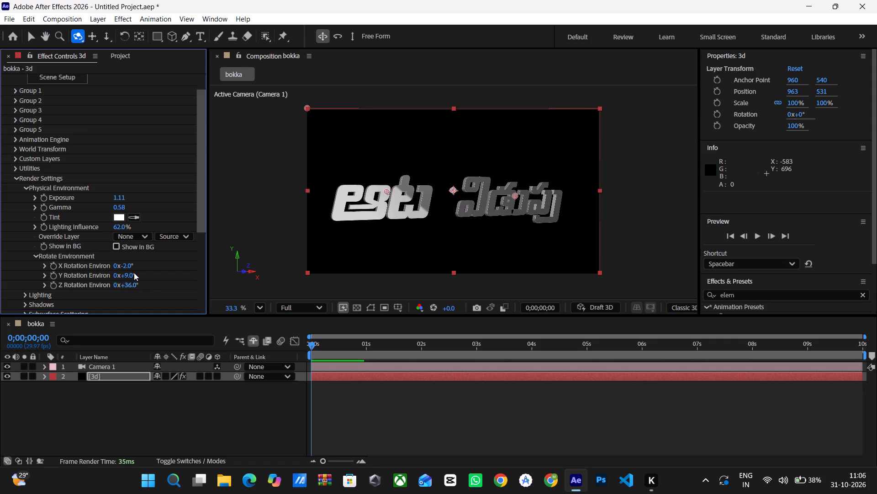
Rebalance the environment lighting by setting X Rotation Environment to 11° and Y Rotation Environment to -21°, then deselect the layer.
drag(129, 275, 128, 281)
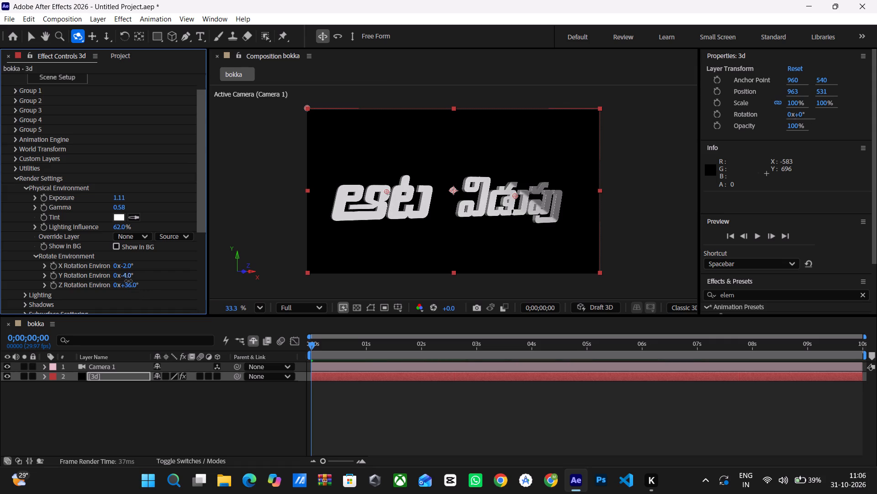
drag(128, 281, 134, 282)
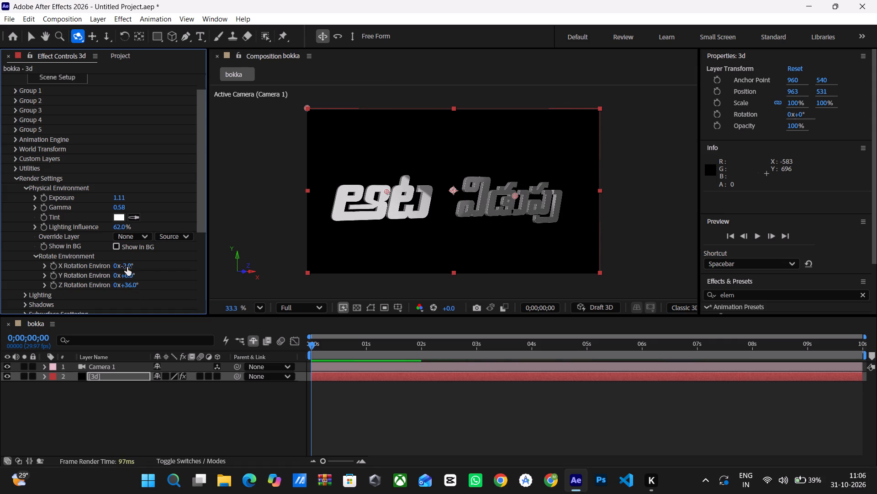
drag(127, 267, 137, 270)
drag(129, 277, 144, 281)
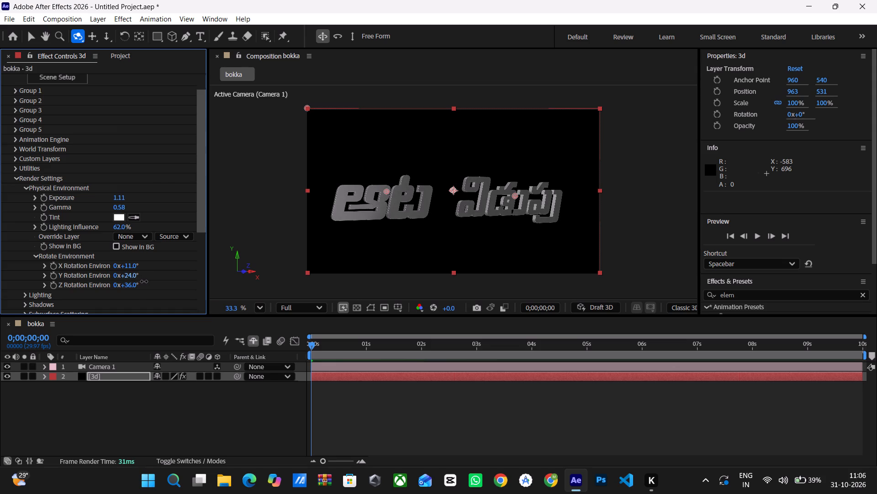
drag(144, 281, 125, 282)
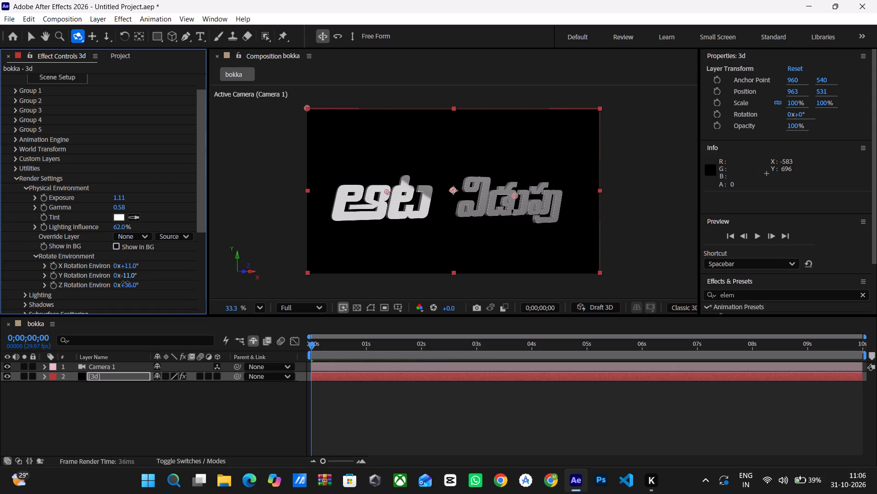
drag(125, 282, 121, 284)
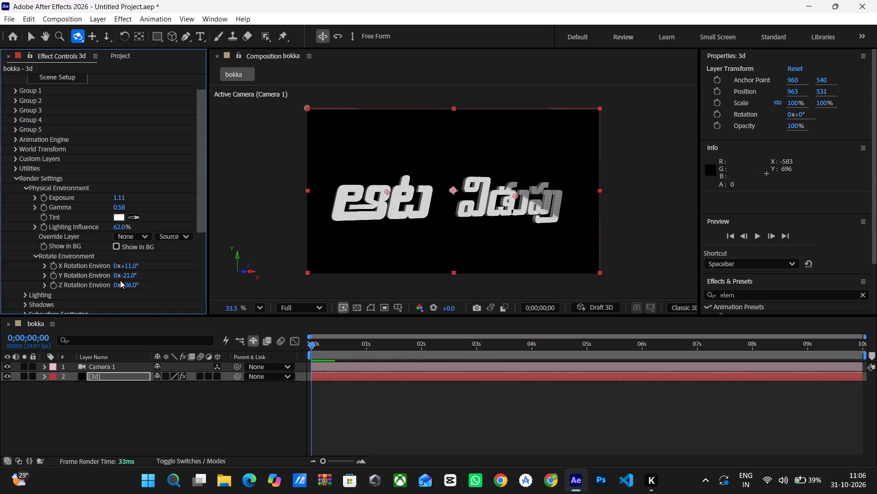
click(252, 429)
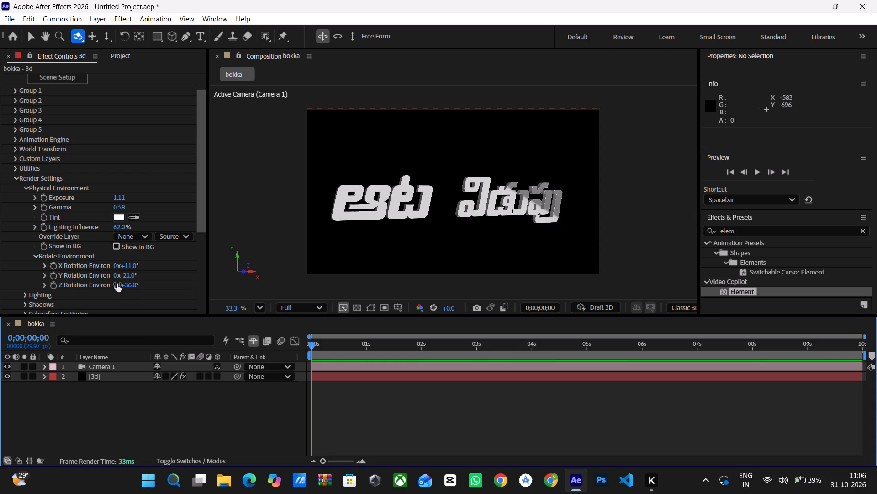
Change the revolutions of Z Rotation Environment, giving -23x-324°, and deselect the 3d layer.
drag(117, 284, 113, 293)
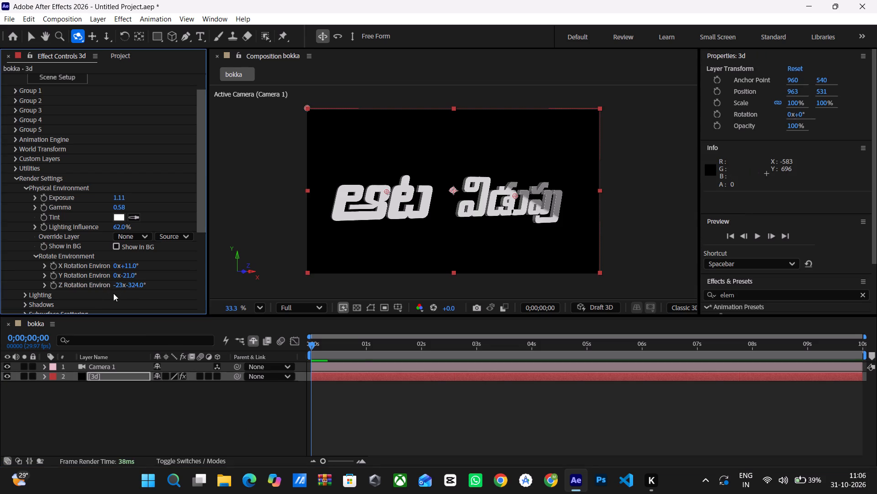
click(219, 419)
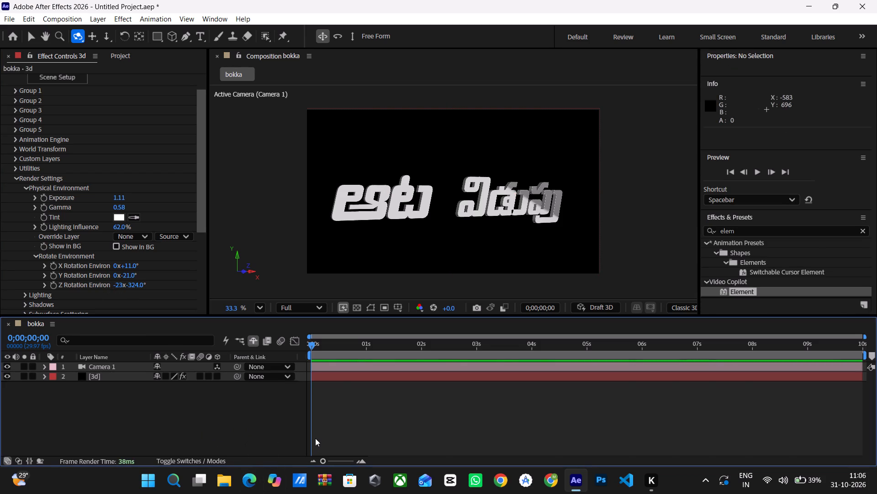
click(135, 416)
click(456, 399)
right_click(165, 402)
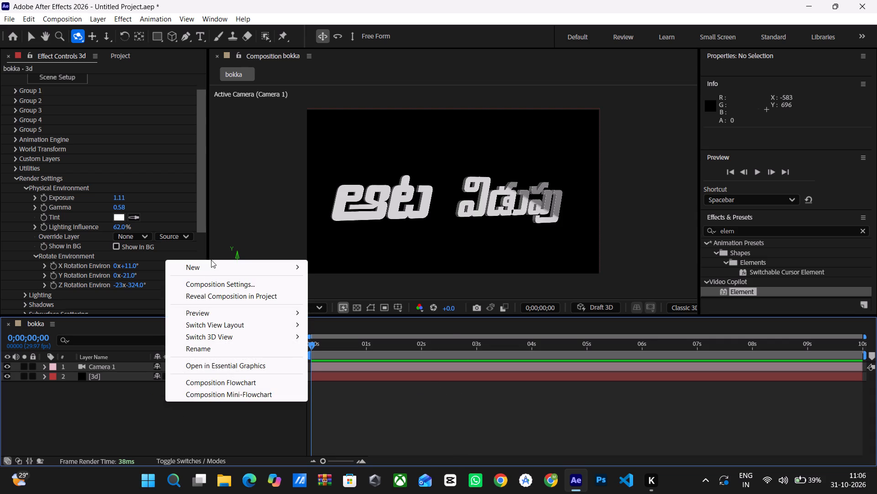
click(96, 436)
Collapse Render Settings and look through Group 1's Particle Replicator and Particle Look settings and Group 2's settings.
scroll(105, 281, up, 2)
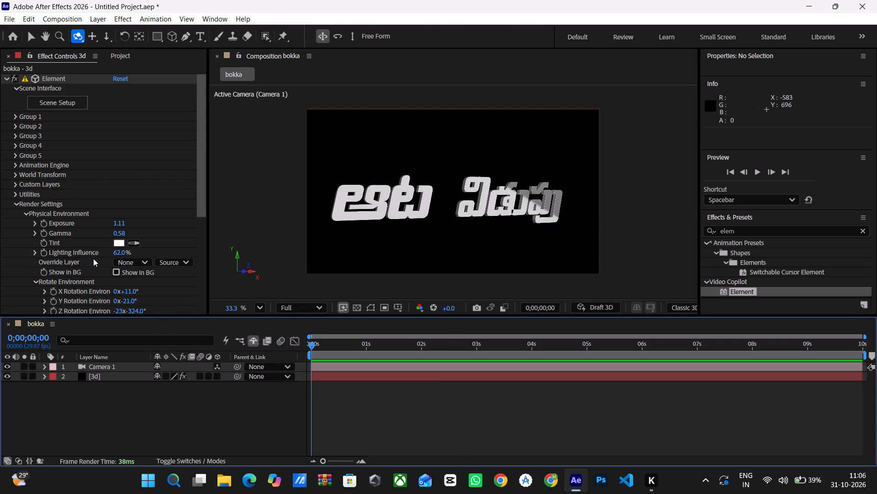
click(12, 202)
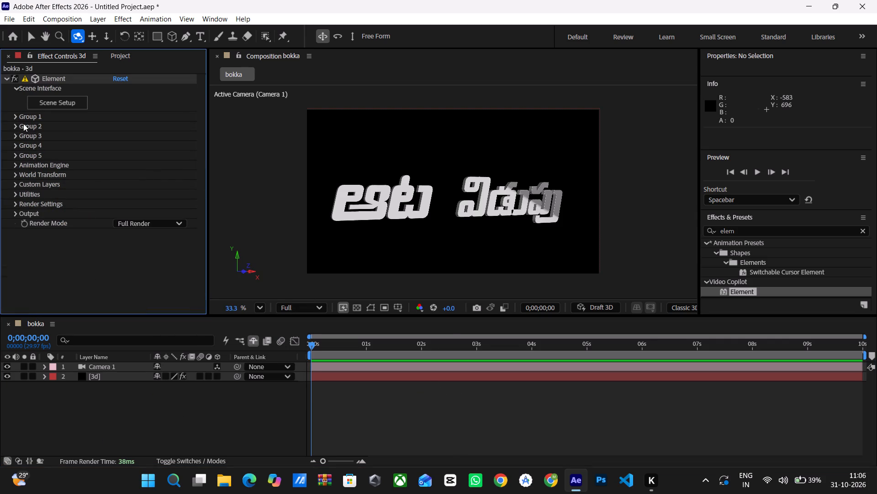
click(16, 115)
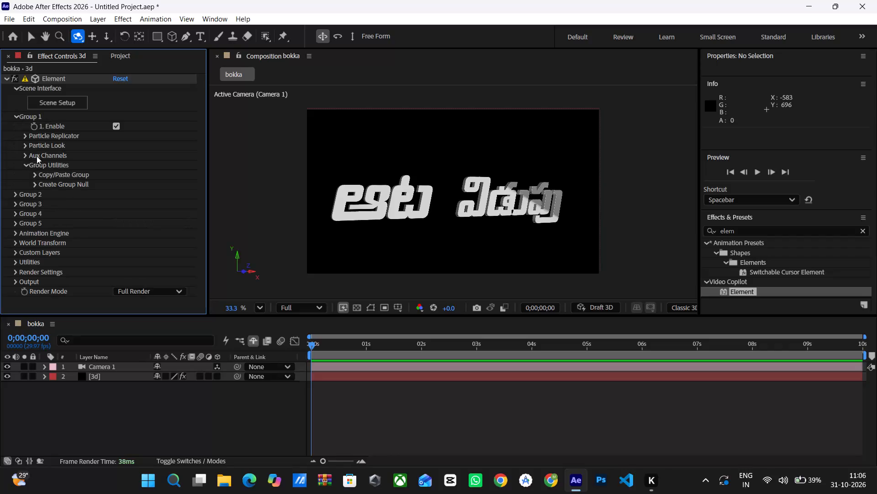
click(26, 137)
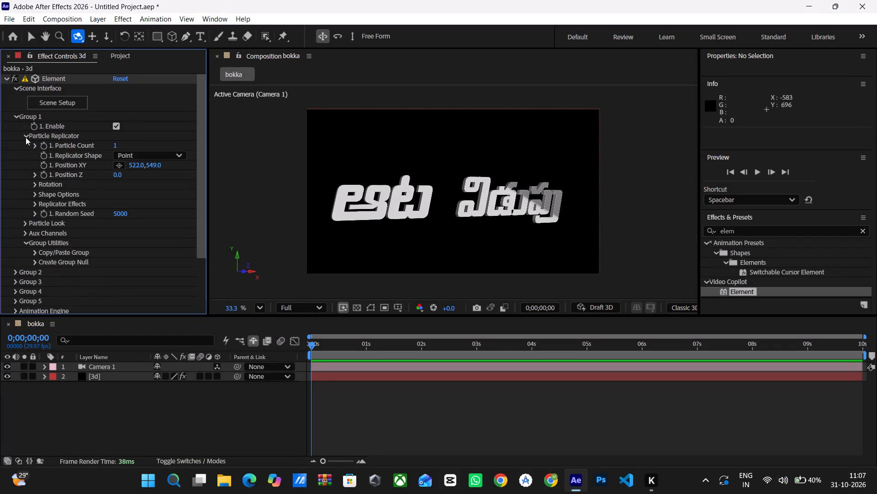
click(26, 137)
click(26, 144)
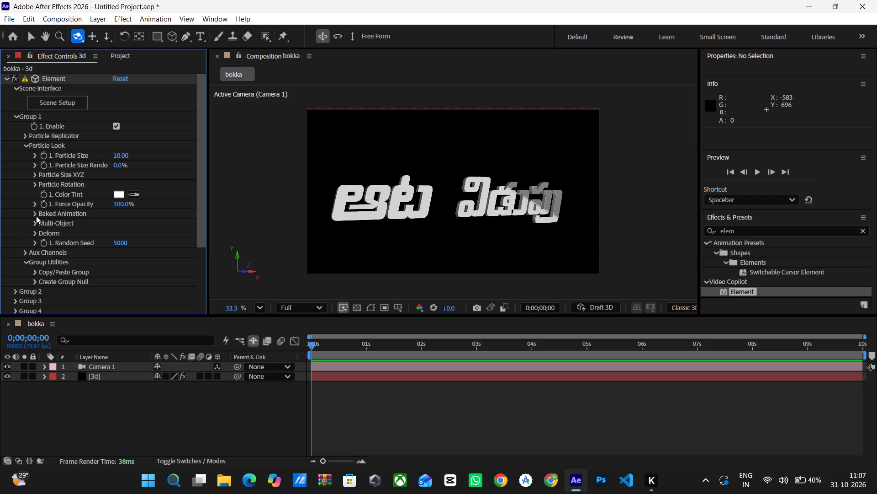
click(12, 117)
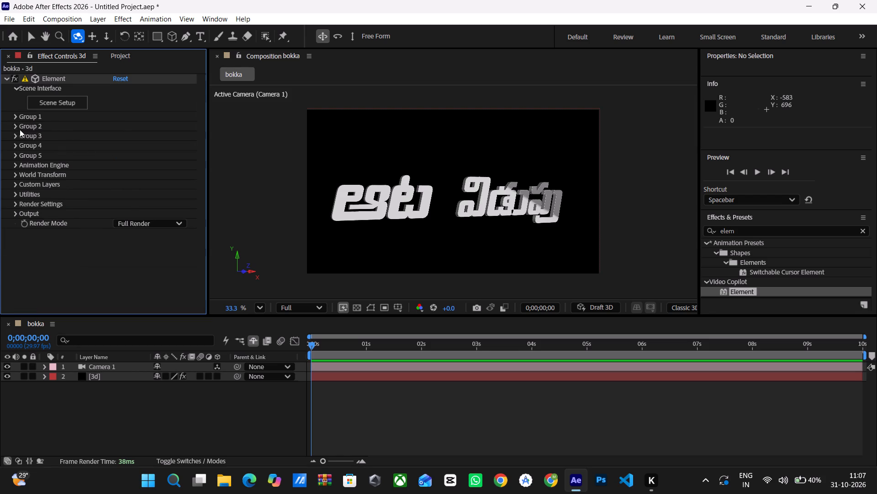
click(14, 126)
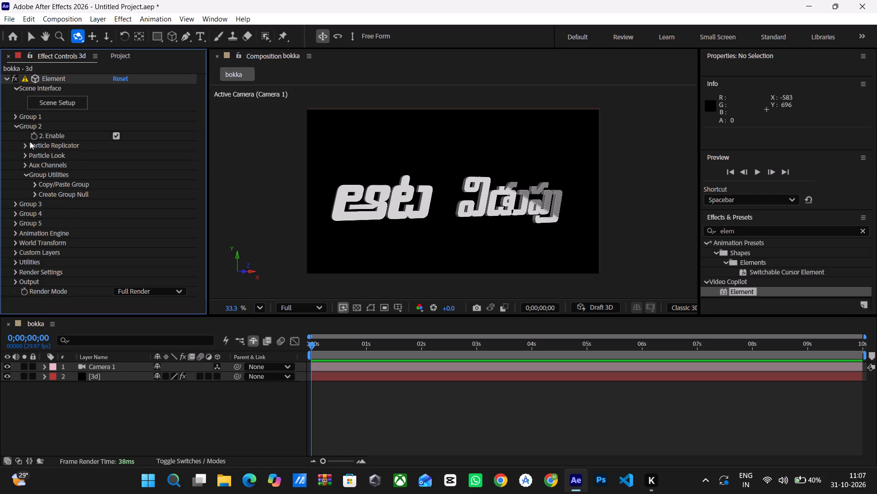
click(114, 137)
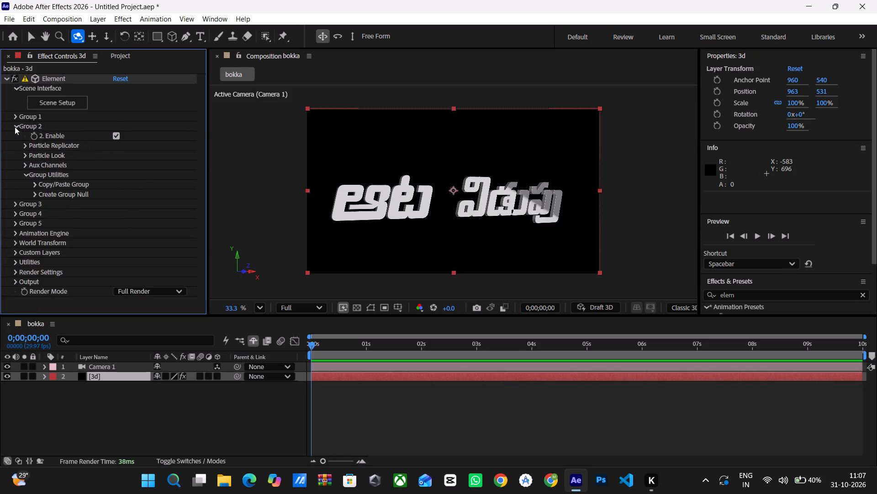
click(15, 127)
Enable Multi-Object for Group 1 in its Particle Look settings.
click(14, 116)
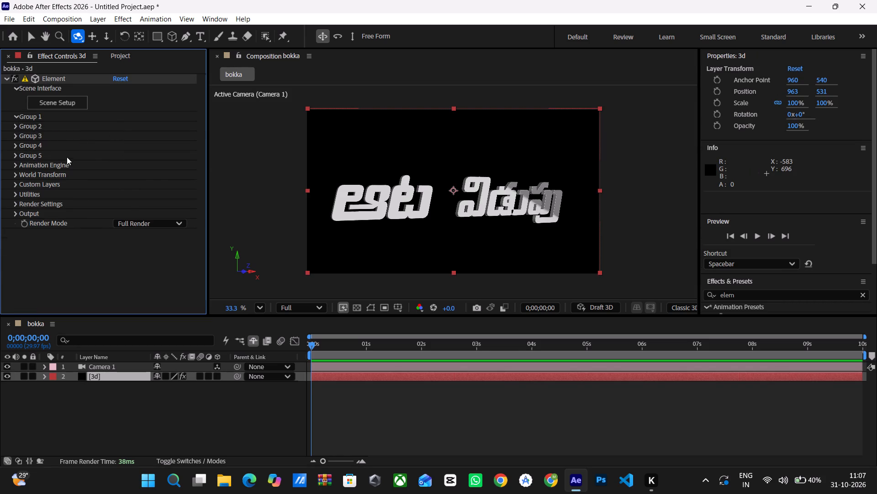
click(36, 226)
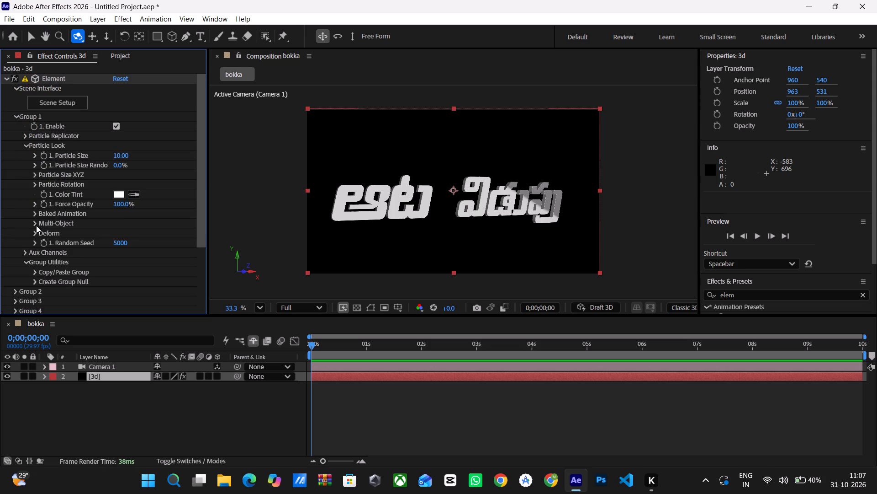
click(115, 236)
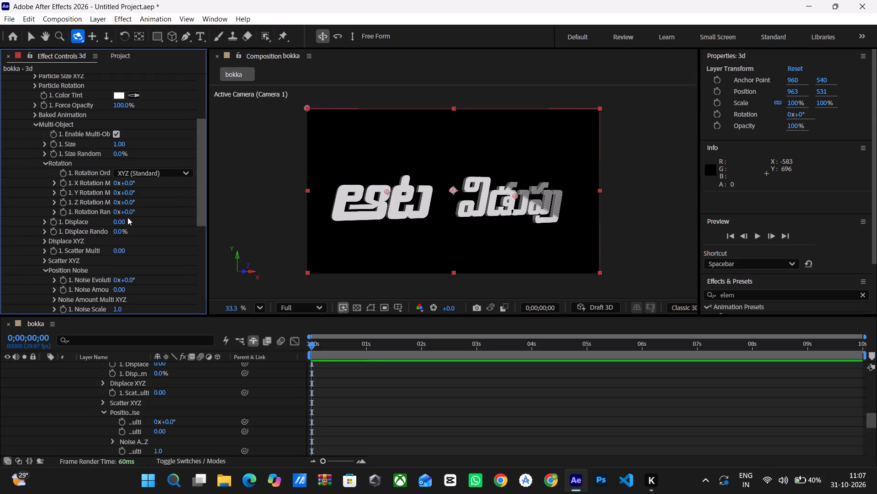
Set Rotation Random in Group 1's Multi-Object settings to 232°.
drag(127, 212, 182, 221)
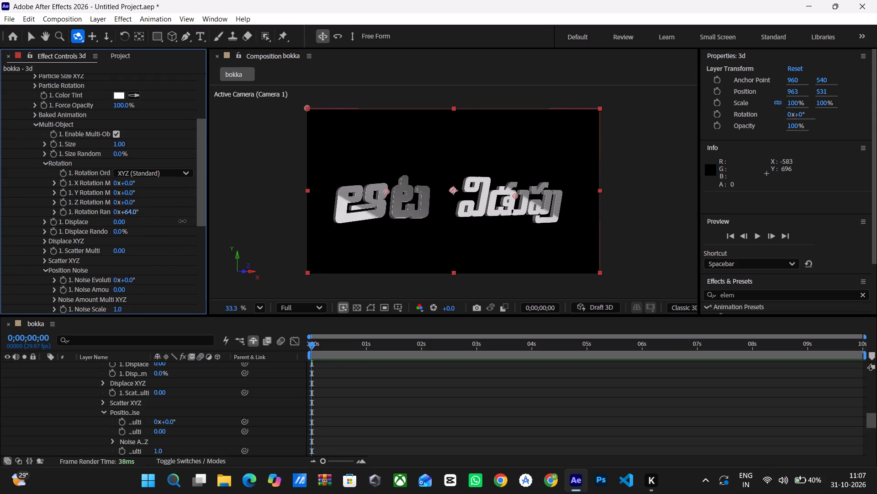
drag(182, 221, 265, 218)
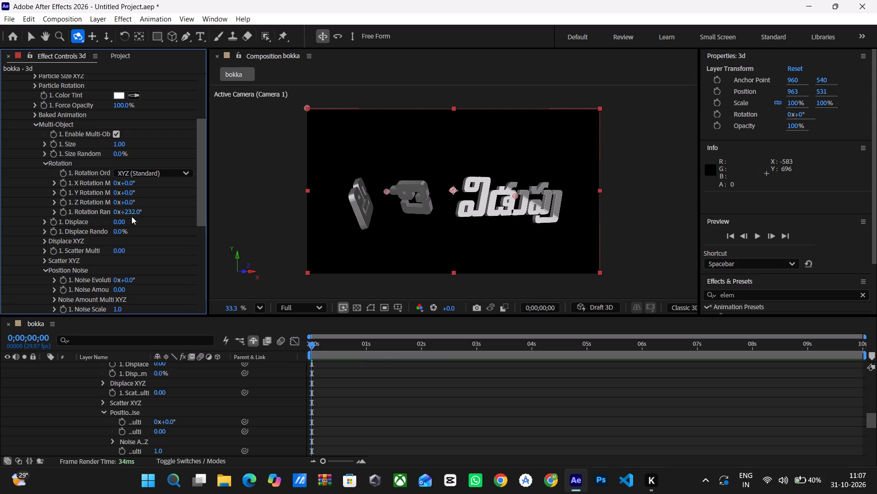
Collapse Group 1's settings and disable Group 2 of the Element effect, leaving its settings collapsed too.
scroll(107, 211, up, 5)
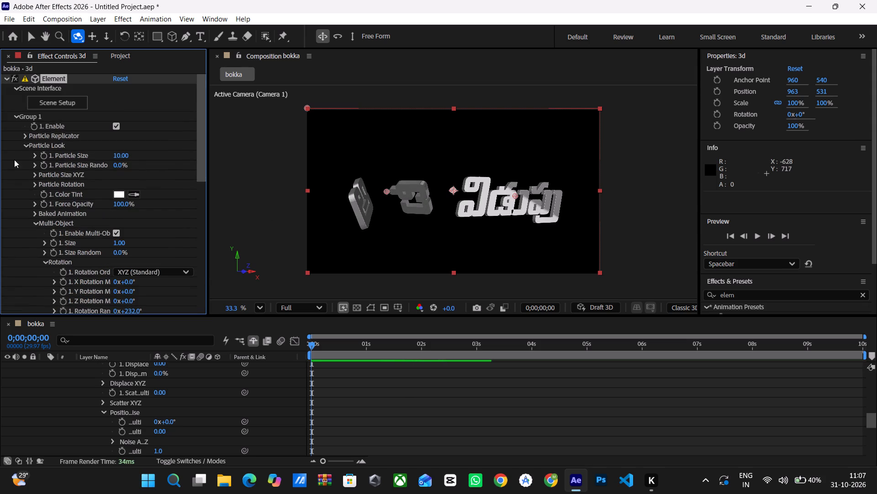
click(16, 118)
click(14, 124)
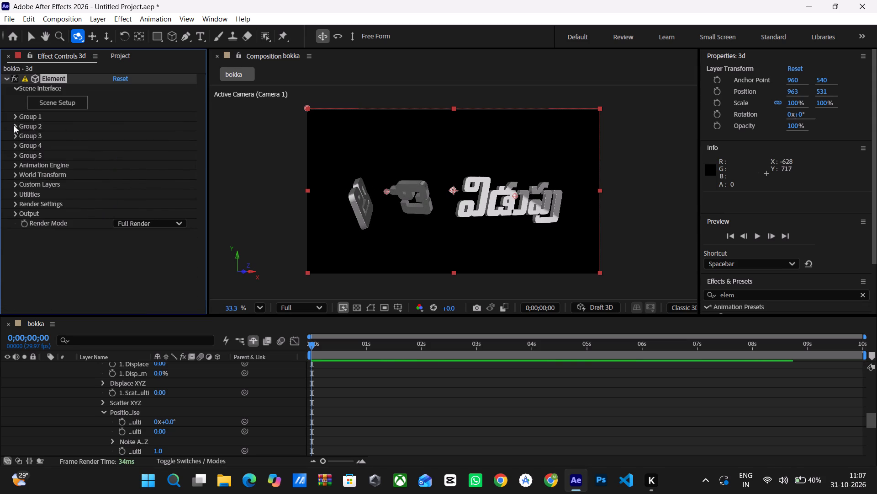
click(113, 137)
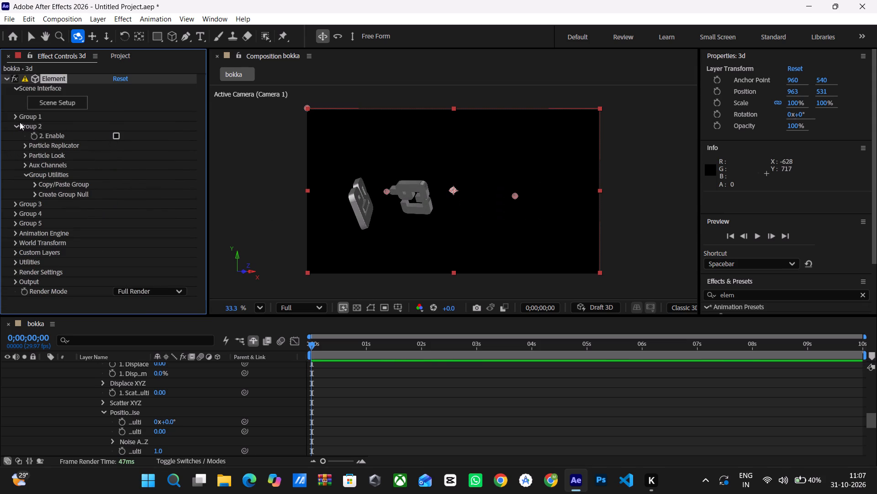
click(16, 123)
Reopen Group 1's settings and set its Multi-Object Rotation Random to 262°.
click(11, 116)
scroll(91, 216, down, 1)
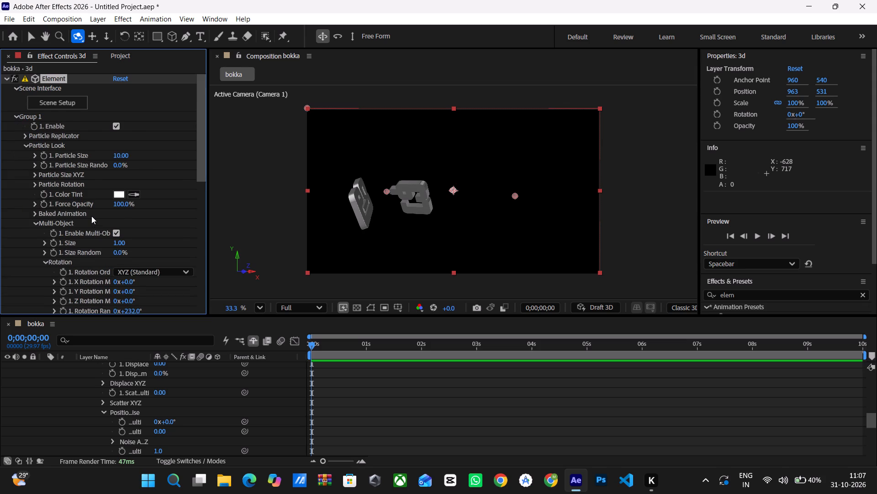
scroll(113, 250, down, 1)
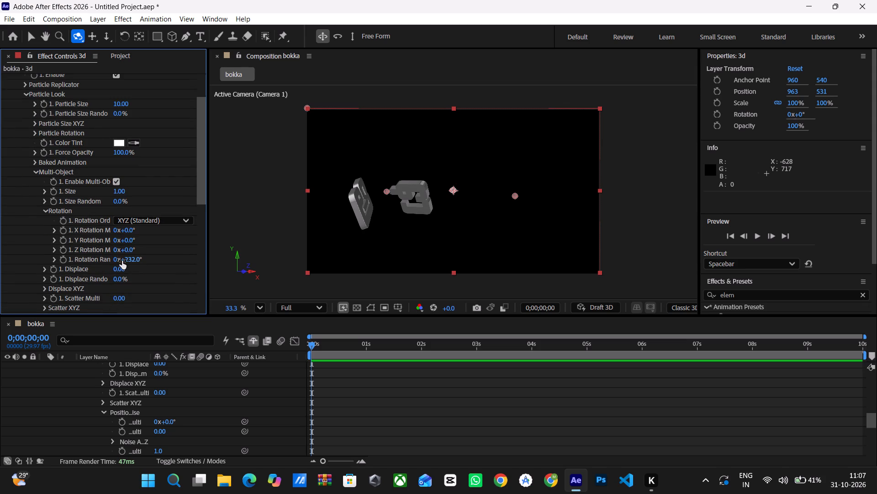
drag(134, 259, 153, 265)
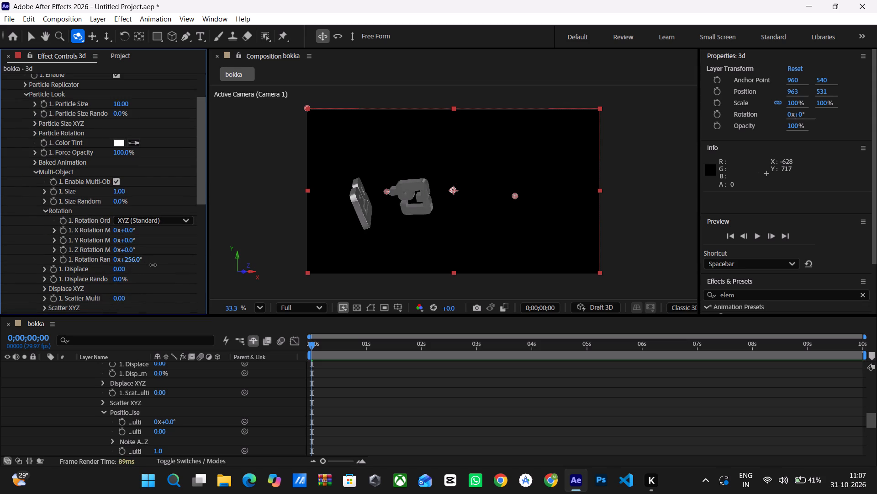
drag(153, 265, 158, 268)
Set Group 1's Multi-Object rotations to Z 263°, Y 262° and X 261°.
drag(129, 251, 158, 259)
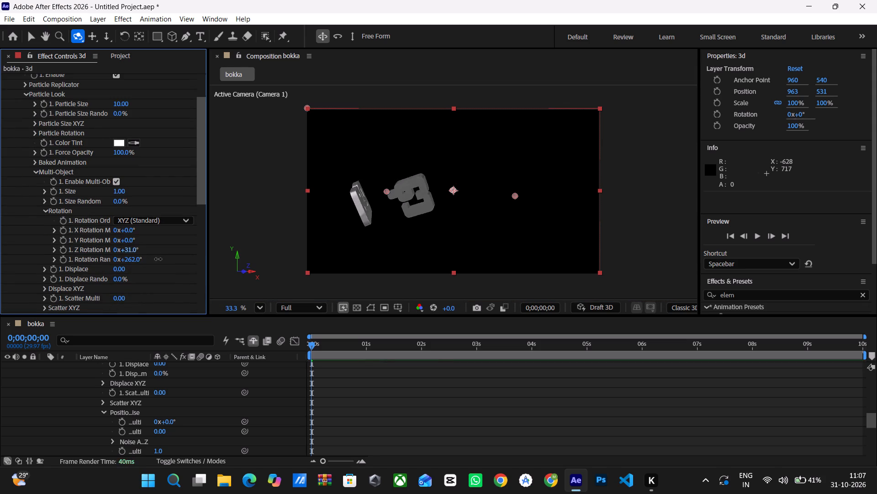
drag(158, 259, 230, 269)
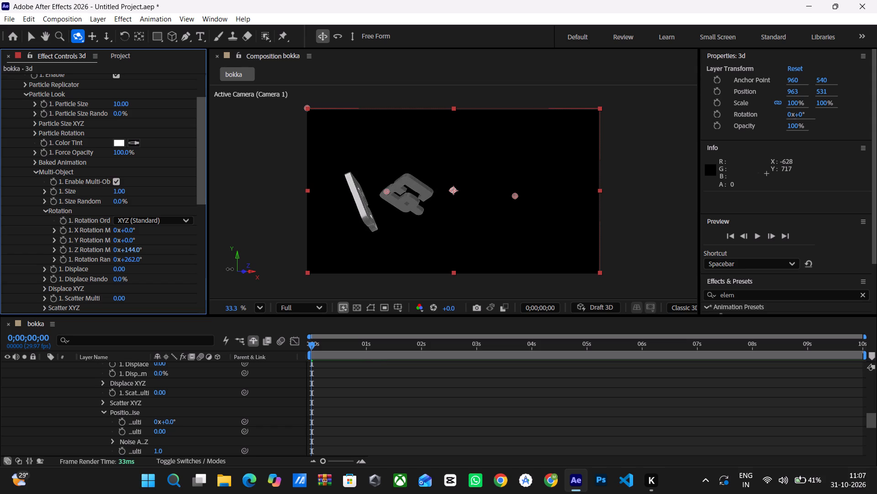
drag(230, 269, 294, 271)
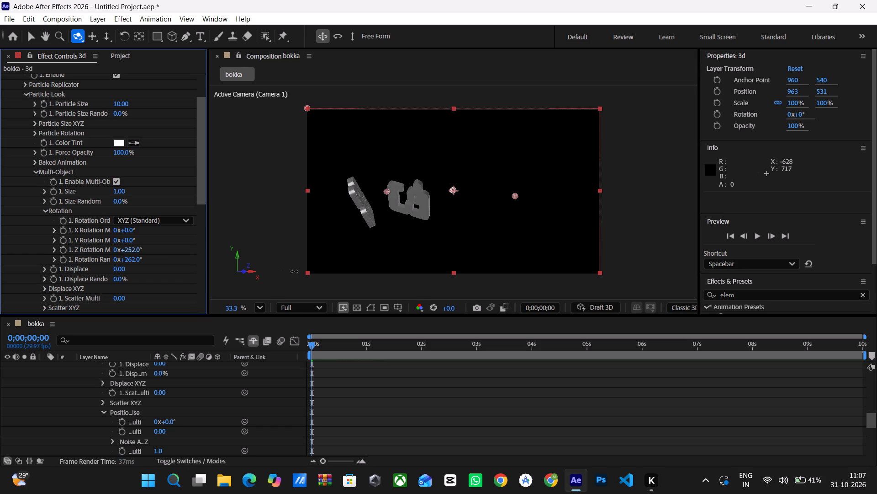
drag(294, 271, 298, 269)
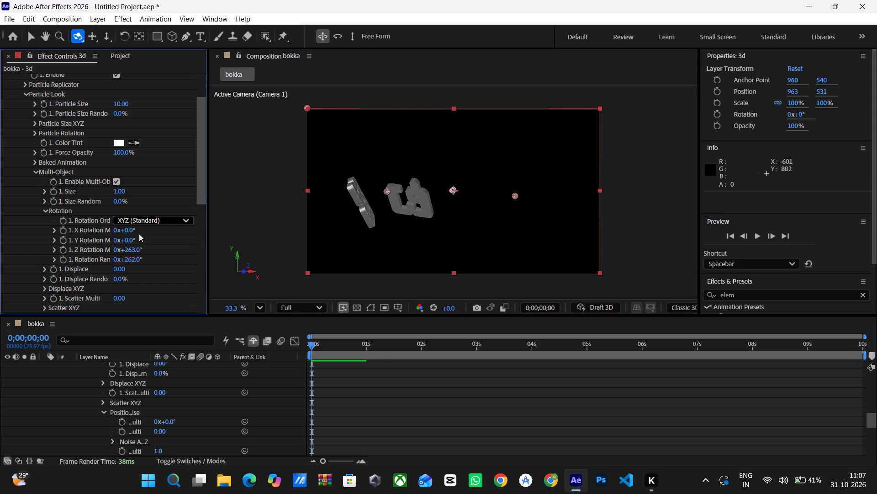
drag(130, 242, 173, 247)
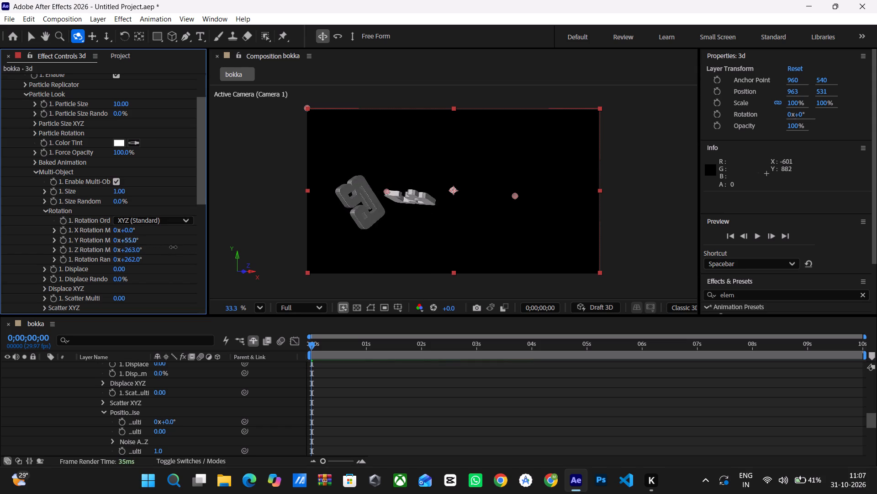
drag(173, 247, 278, 243)
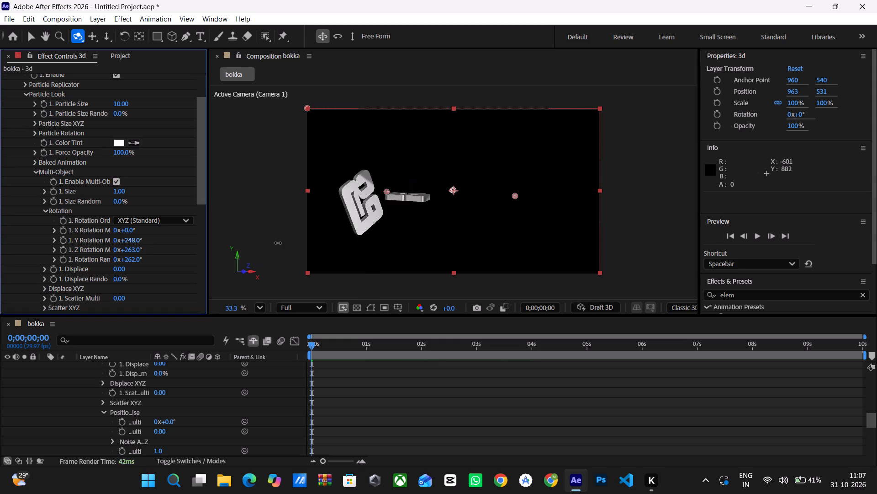
drag(278, 243, 280, 243)
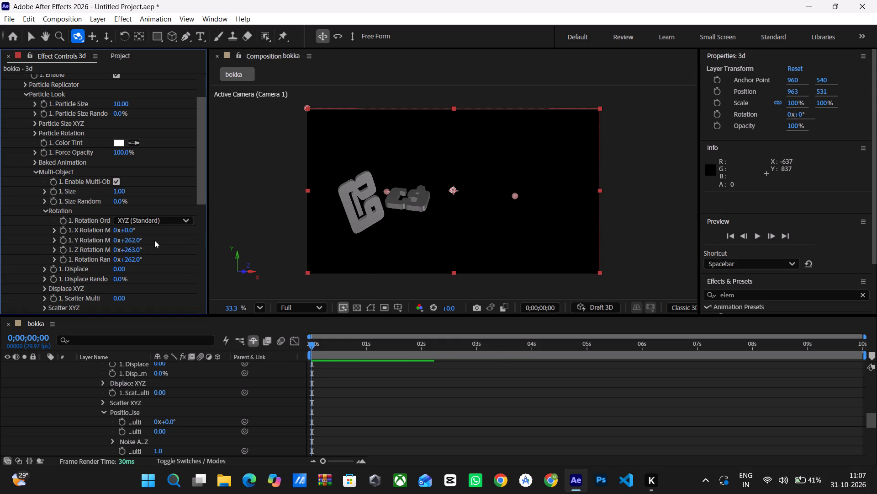
drag(128, 229, 164, 238)
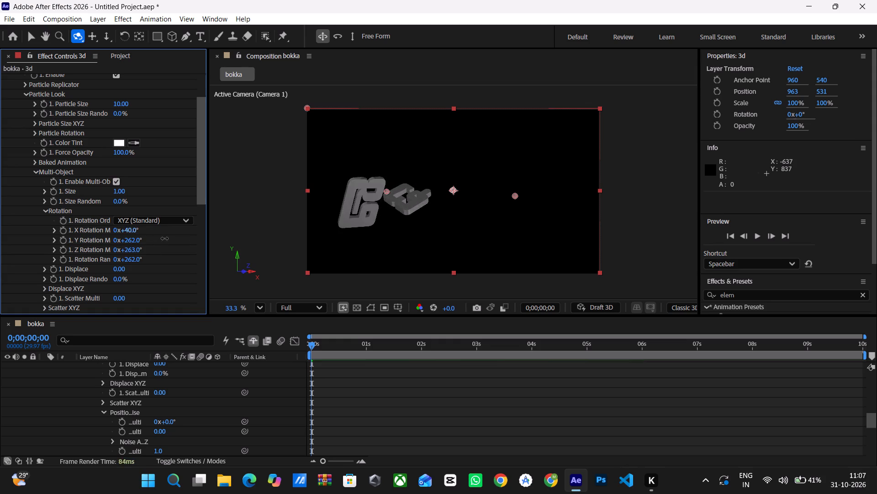
drag(164, 238, 335, 237)
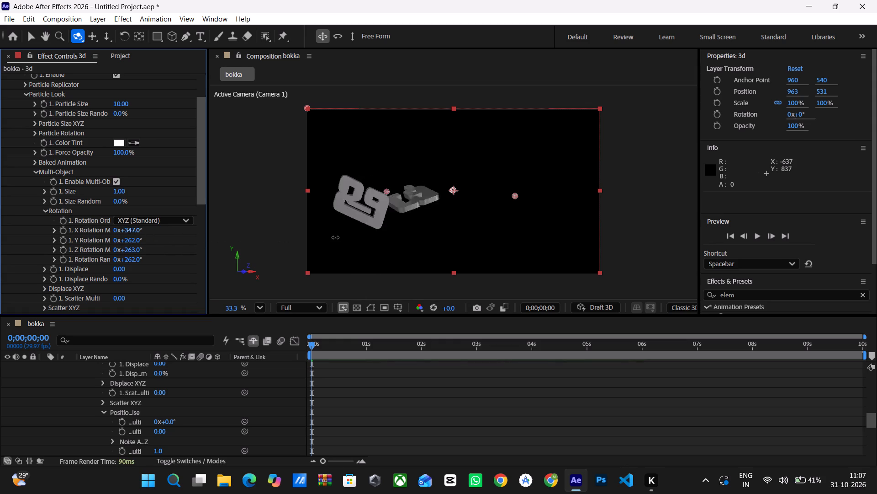
drag(335, 237, 293, 246)
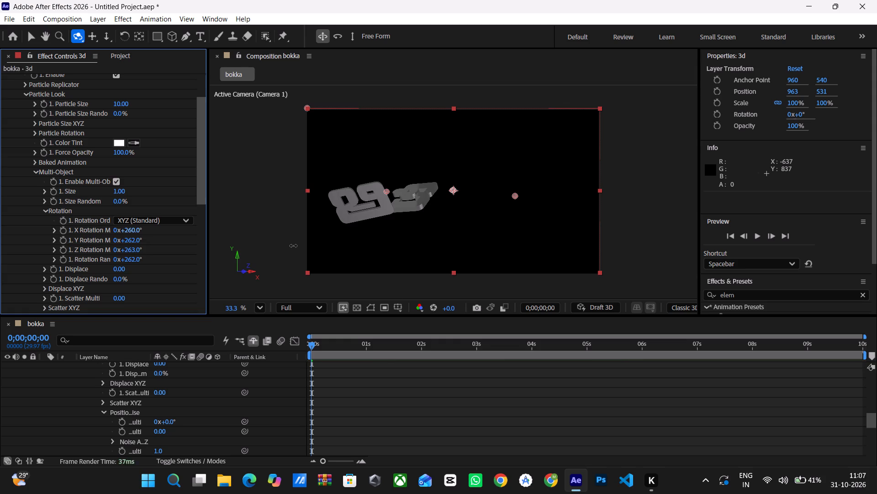
drag(293, 246, 296, 248)
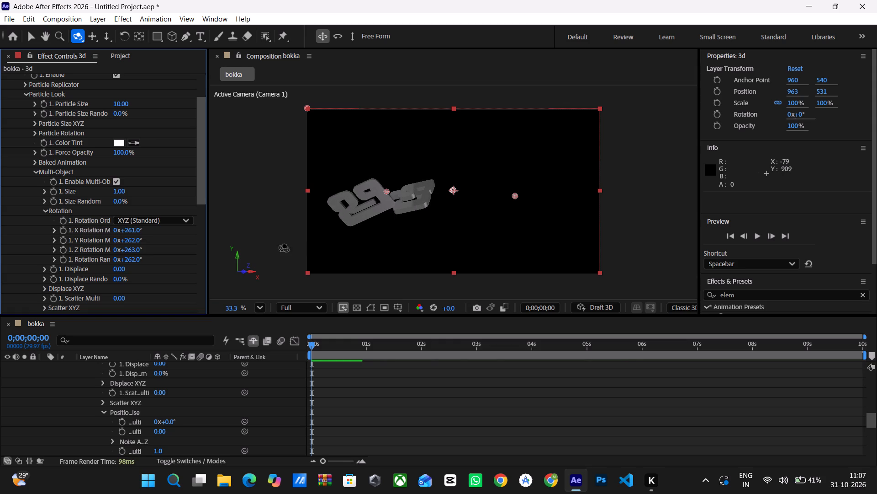
Increase Group 1's Multi-Object Displace to 11.32 to push the letters out of frame.
drag(120, 269, 121, 269)
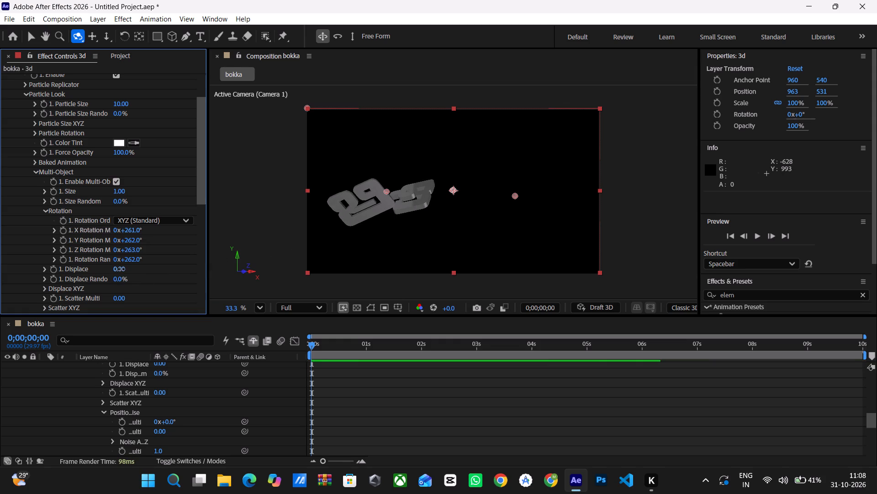
drag(121, 269, 217, 274)
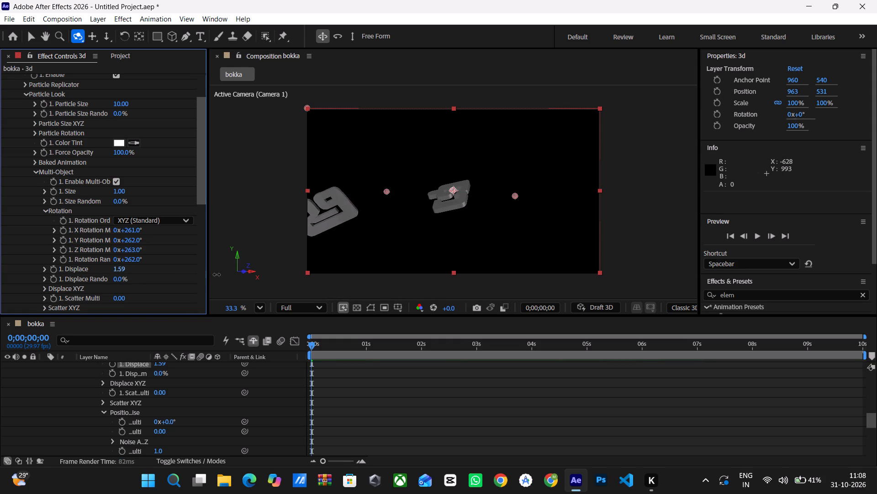
drag(217, 274, 404, 259)
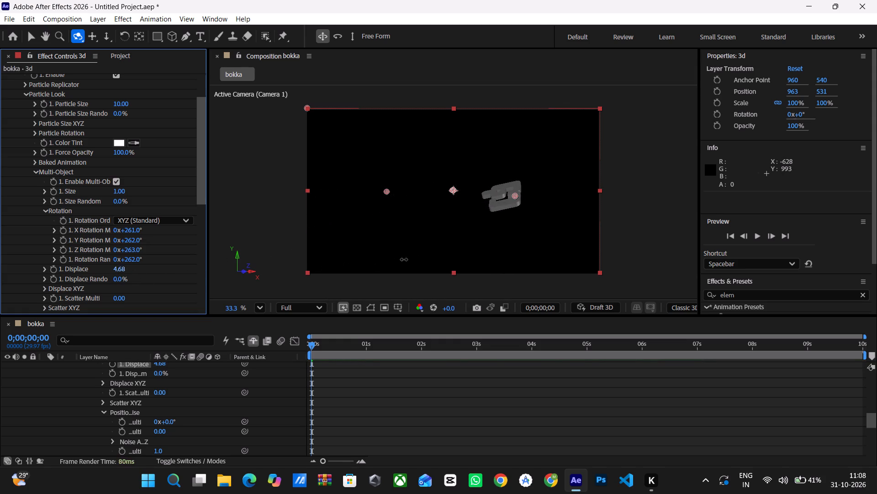
drag(404, 259, 662, 218)
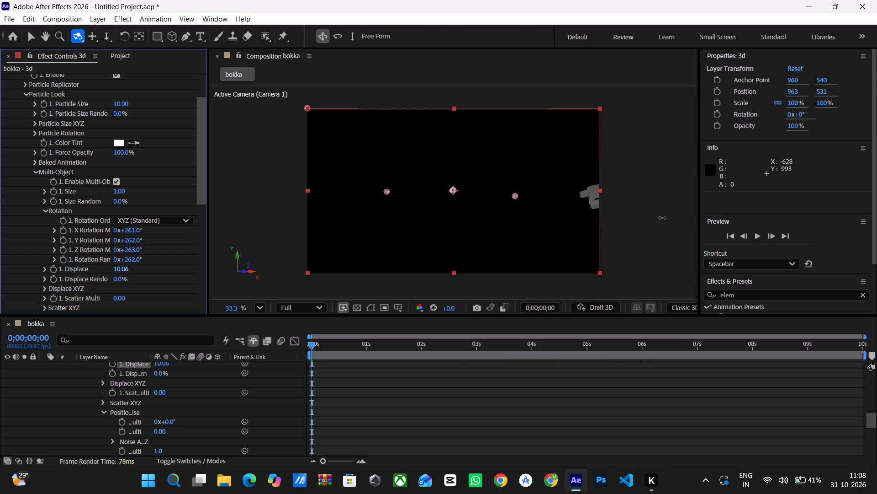
drag(662, 218, 699, 219)
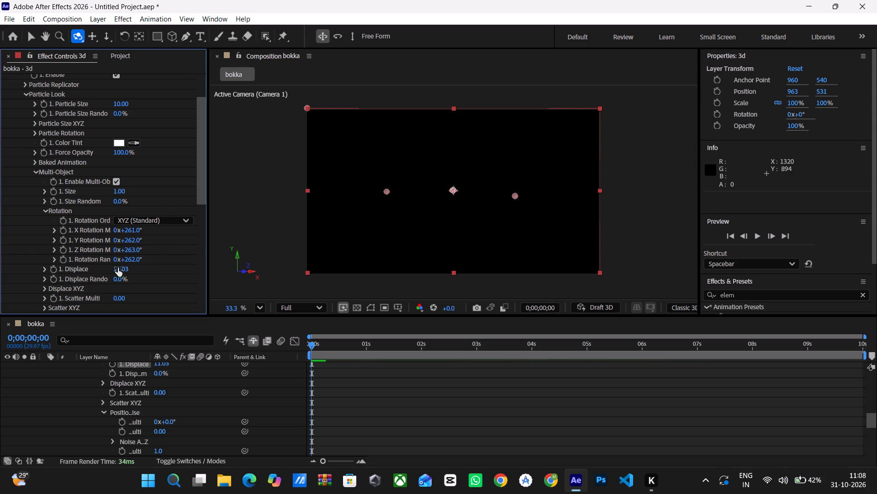
drag(117, 269, 140, 275)
Start keyframing Group 1's Multi-Object Displace, Rotation Random, Z, Y and X Rotation, and Rotation Order at 0;00;00;00.
click(54, 268)
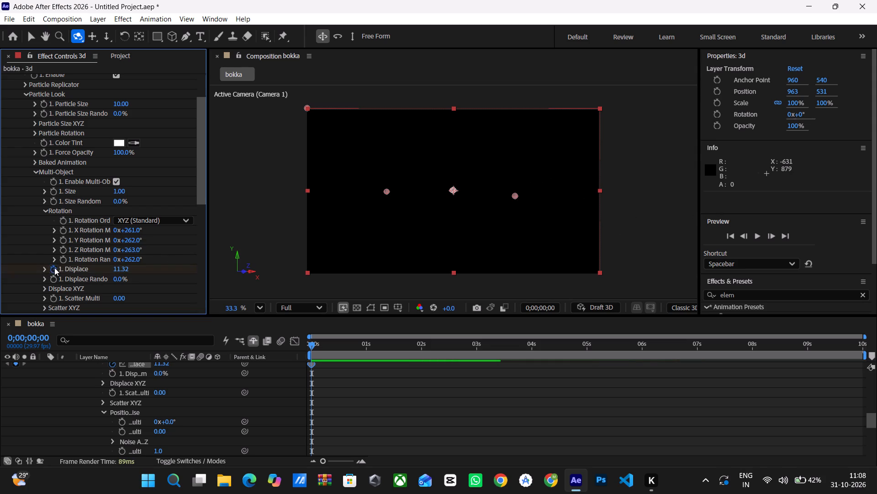
click(66, 259)
click(64, 251)
click(63, 237)
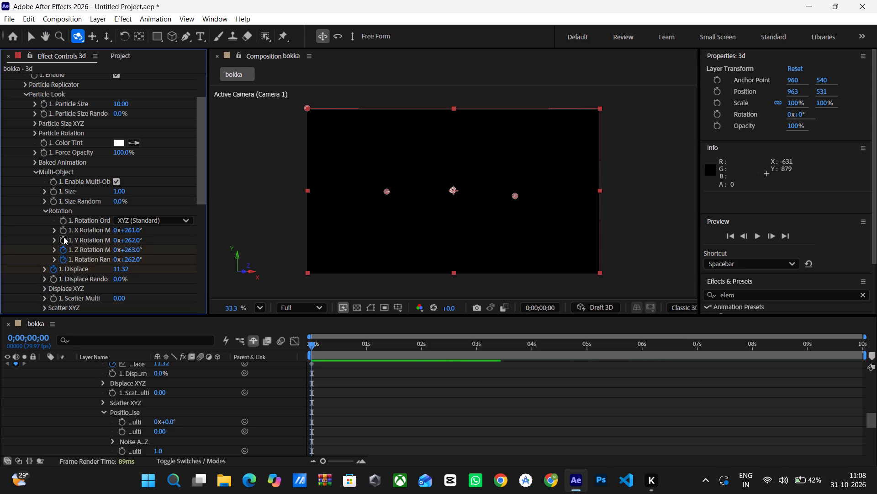
click(63, 226)
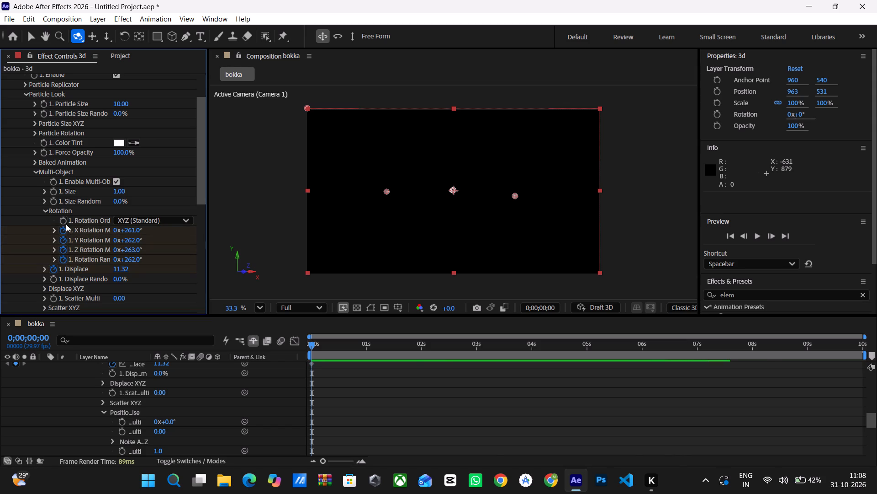
click(65, 224)
Move the current time to 0;00;01;17 and set Group 1's Multi-Object X Rotation to 0°.
drag(309, 342, 394, 355)
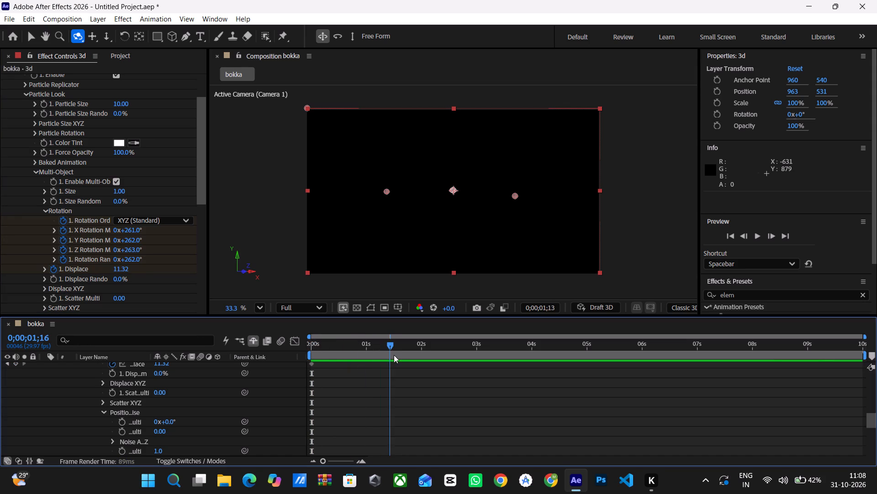
drag(394, 355, 396, 356)
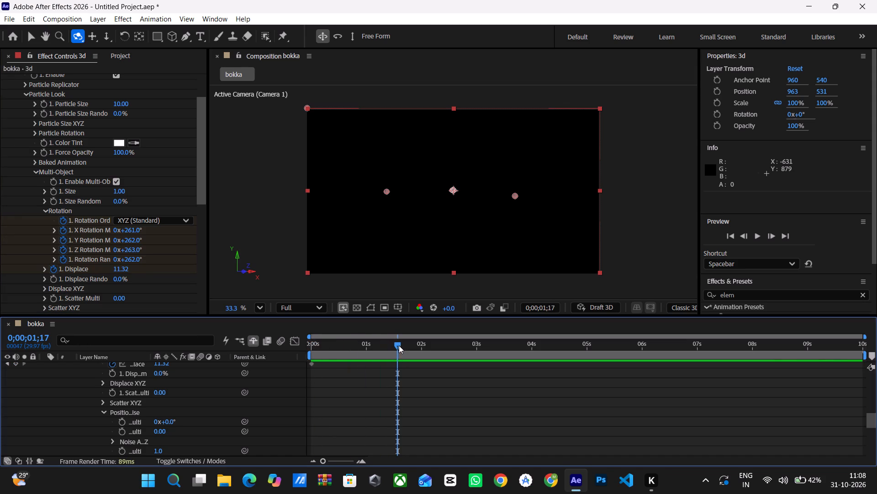
drag(398, 344, 389, 359)
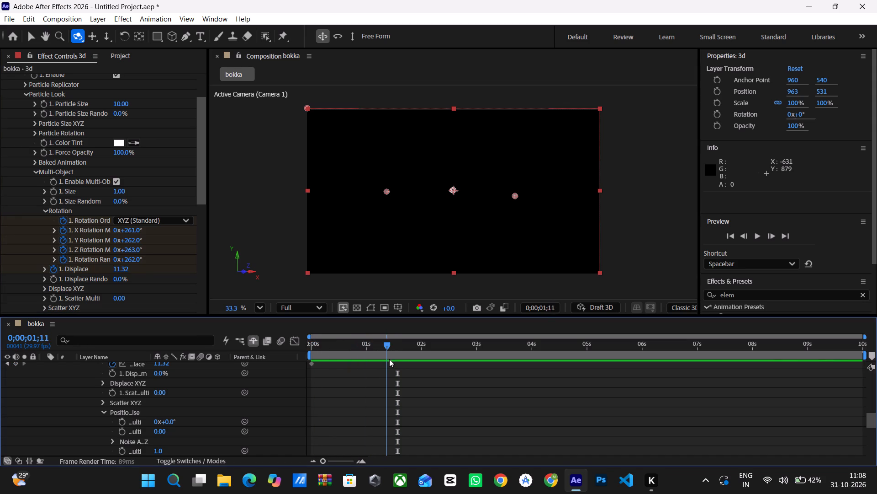
drag(389, 359, 399, 365)
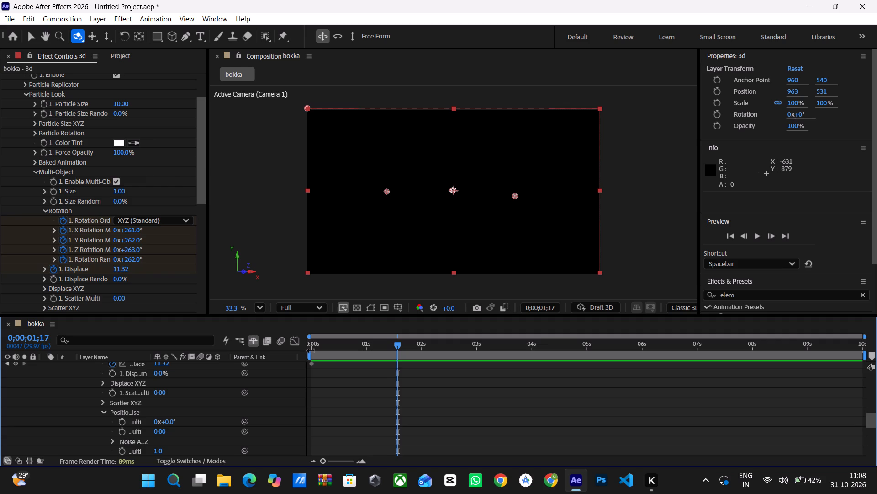
click(127, 229)
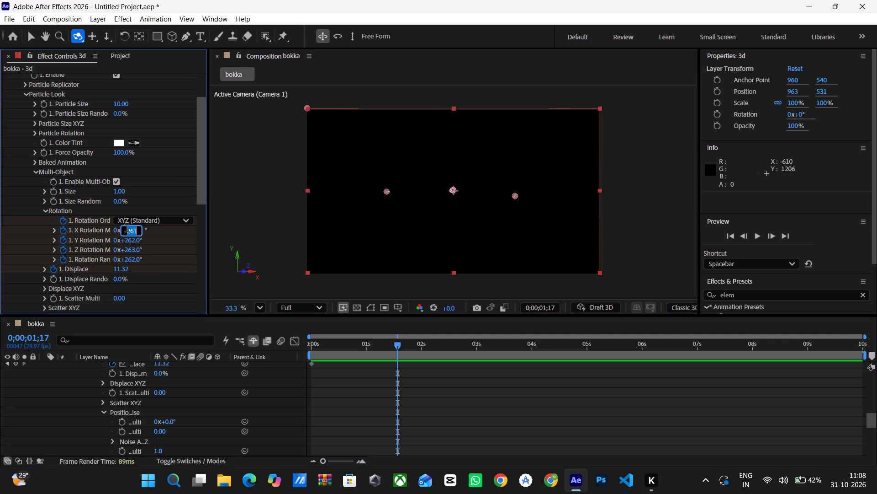
key(0)
key(Return)
Set Group 1's Multi-Object Y Rotation, Z Rotation and Rotation Random to 0° at 0;00;01;17.
click(128, 242)
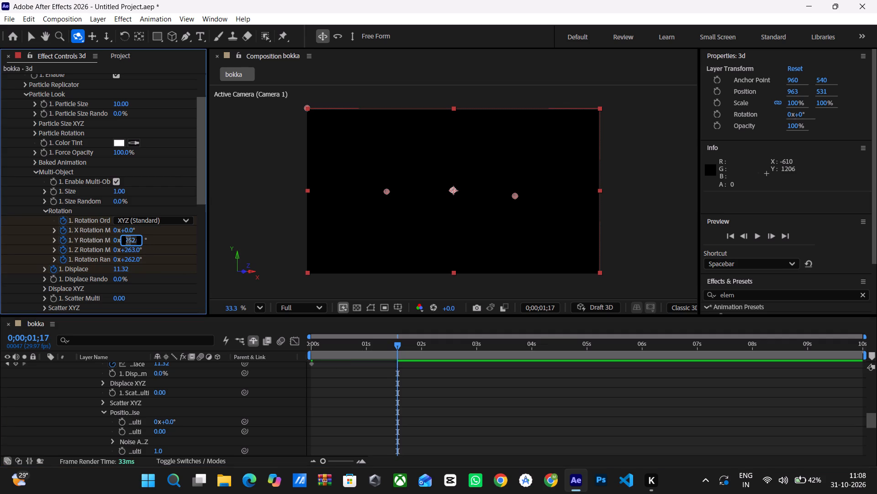
key(0)
click(134, 253)
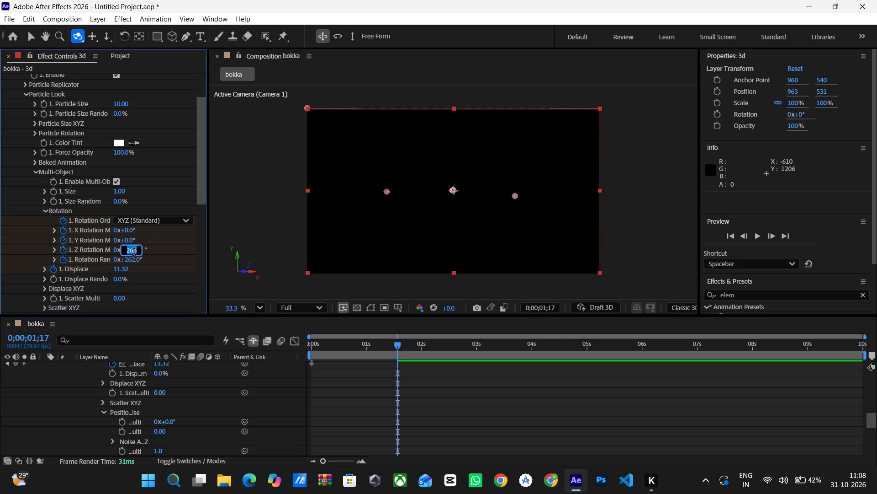
key(0)
key(Return)
scroll(134, 253, up, 1)
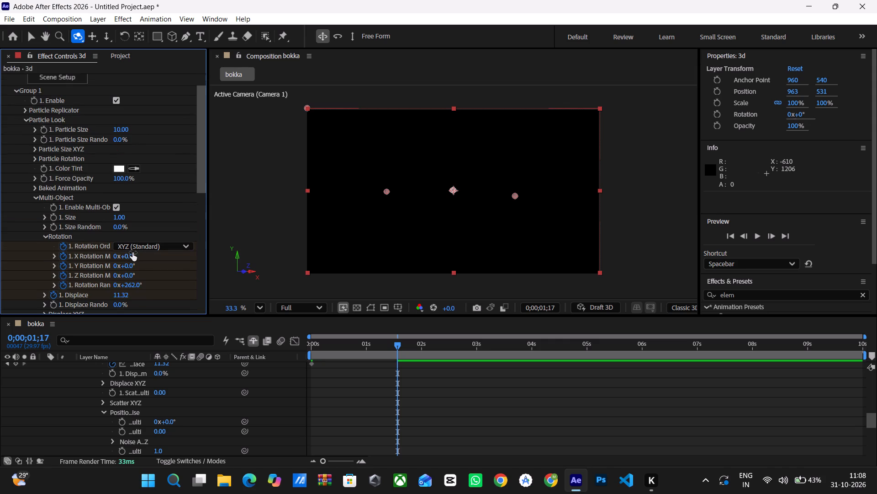
click(133, 287)
key(0)
key(Return)
Set Group 1's Multi-Object Displace to 0 at 0;00;01;17 to bring the letters back into place.
scroll(117, 268, down, 2)
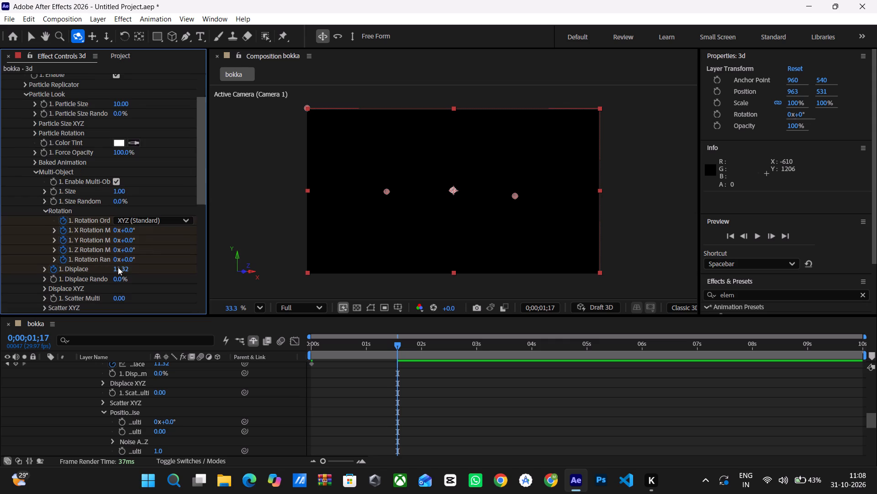
click(122, 245)
key(0)
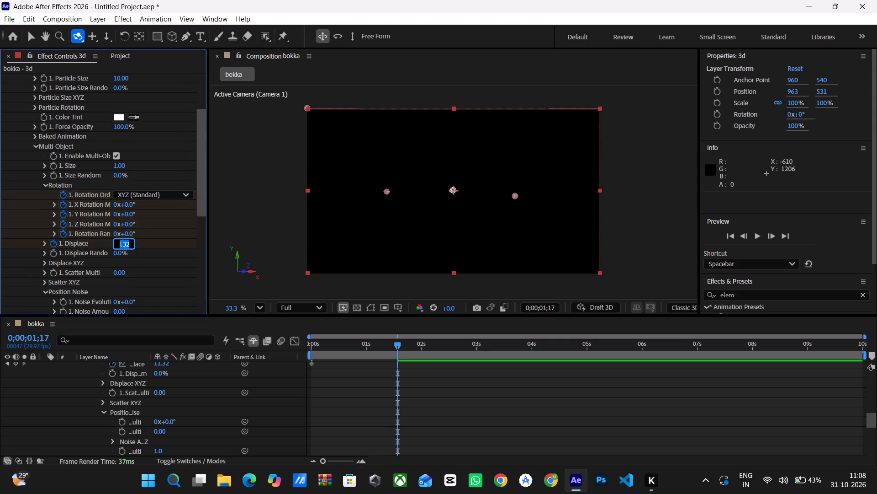
key(Return)
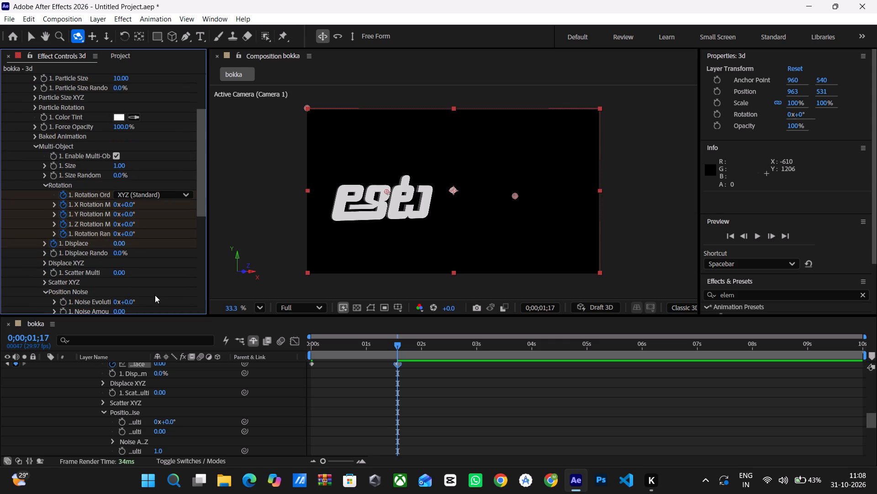
Play and scrub the letter assembly animation from 0;00;00;00 to review its motion.
drag(398, 345, 245, 378)
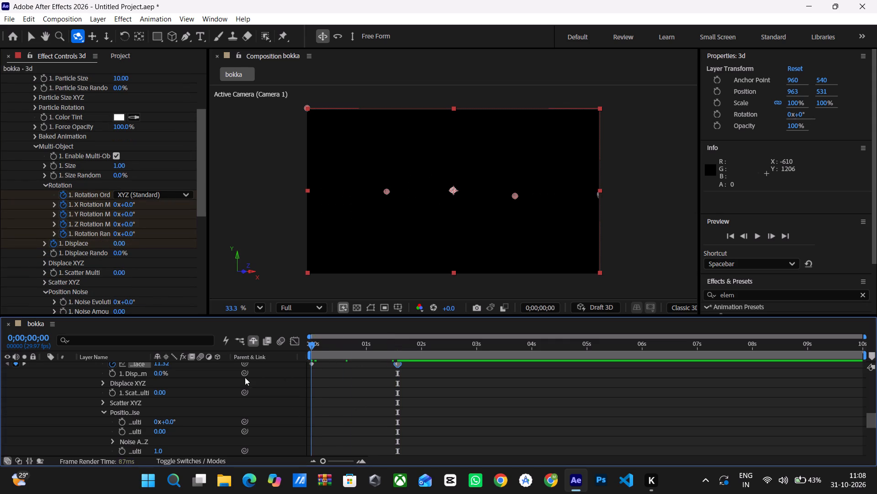
key(space)
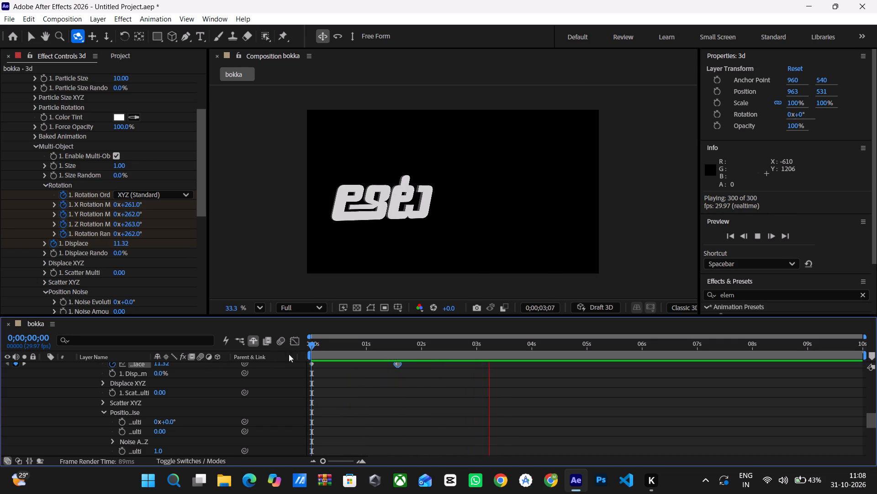
drag(309, 343, 331, 376)
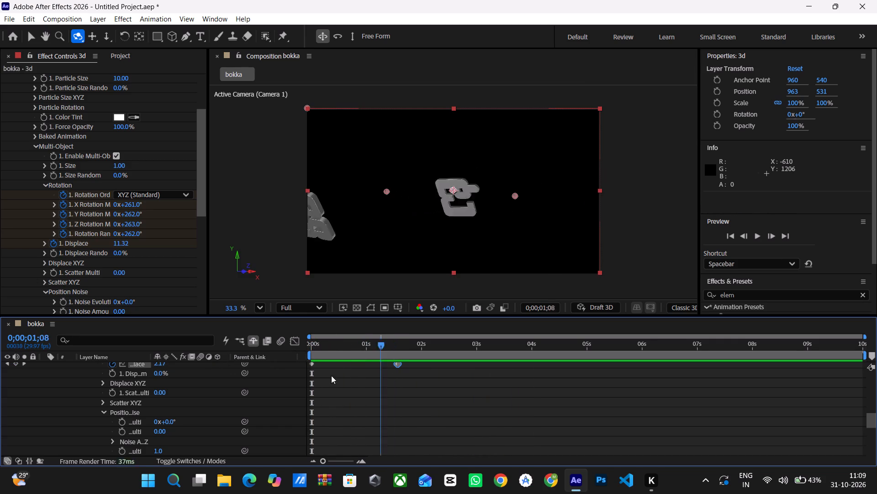
drag(331, 376, 301, 380)
Select both of Group 1's Displace keyframes and nudge them 17 frames earlier, placing the end keyframe at 0;00;01;00.
drag(306, 363, 380, 370)
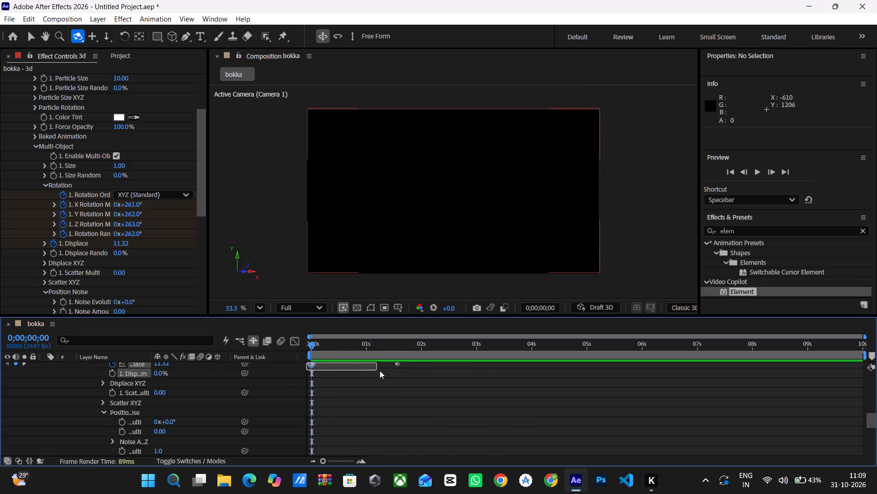
drag(380, 370, 411, 370)
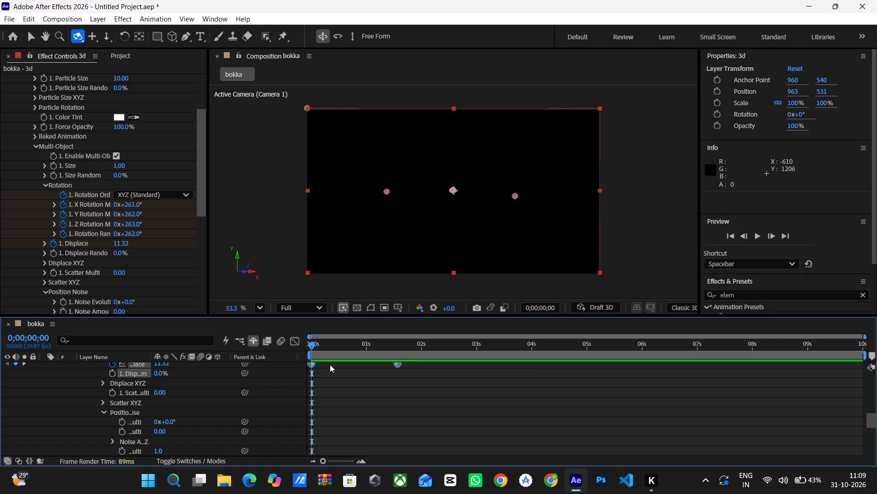
key(alt+Left)
key(alt+Left)
key(alt+Left)
key(alt+Left)
key(alt+Left)
key(alt+Left)
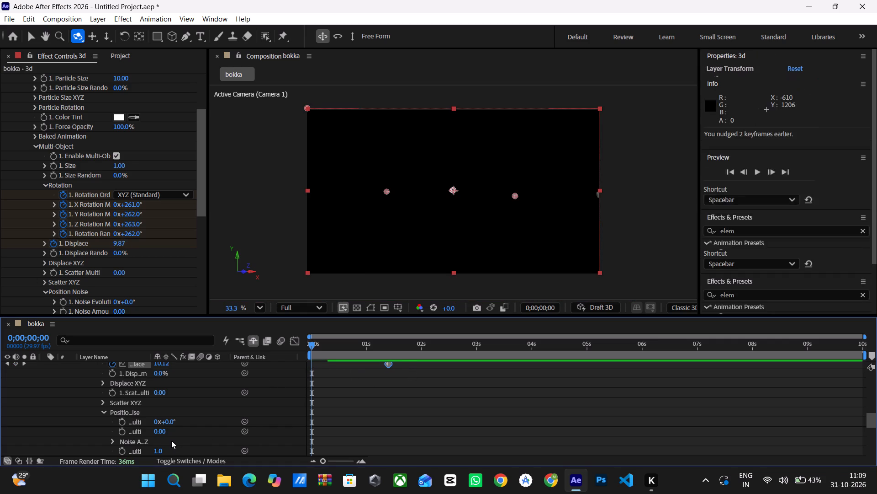
key(alt+Left)
key(alt+Left)
key(alt+Left)
key(alt+Left)
key(alt+Left)
key(alt+Left)
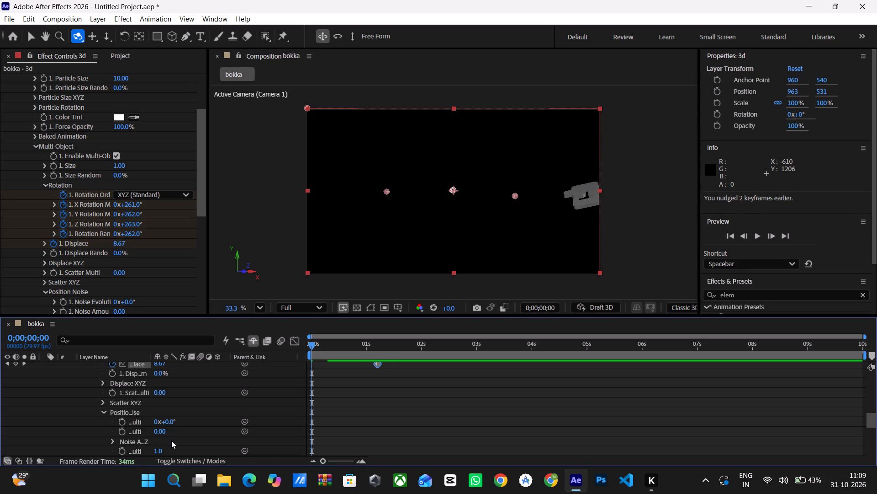
key(alt+Left)
key(alt+Left)
key(alt+Left)
key(alt+Left)
key(alt+Left)
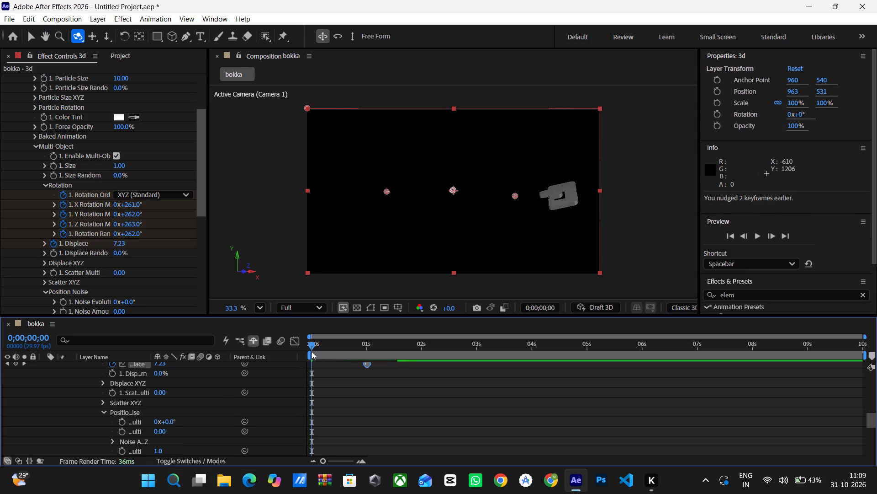
Play and scrub the animation from 0;00;00;00 to check the letters' timing with the shifted Displace keyframes.
key(space)
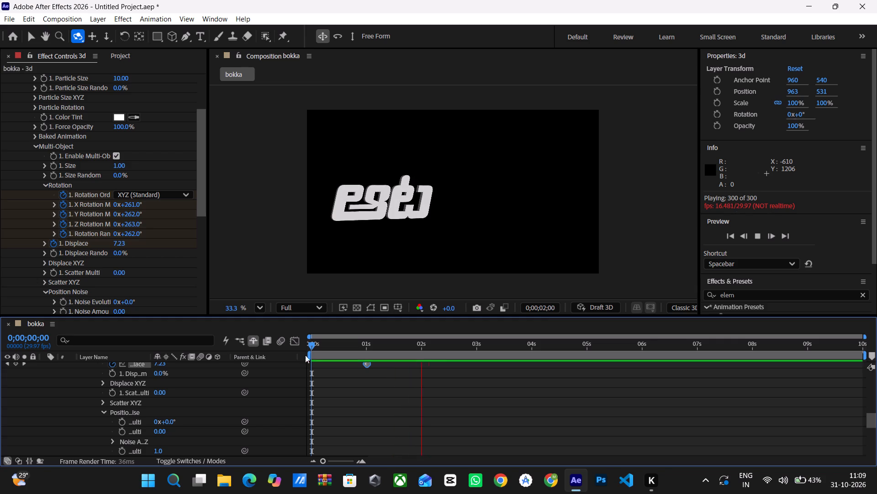
click(368, 365)
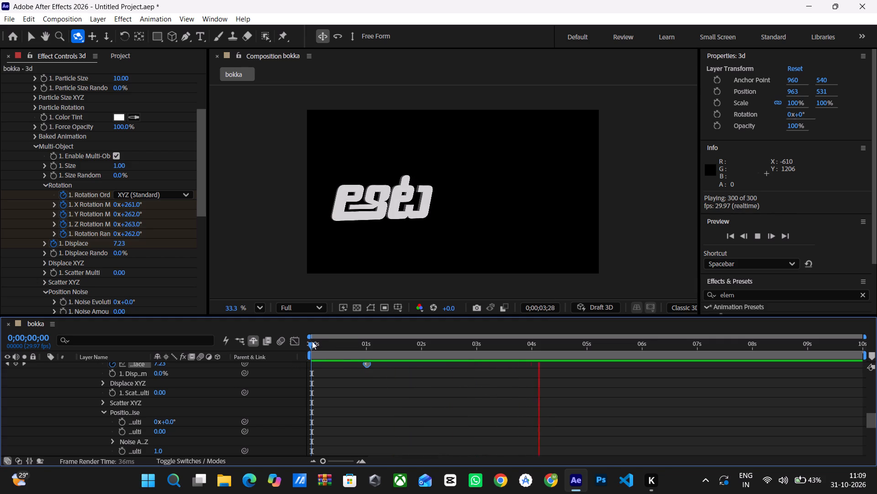
drag(311, 341, 371, 362)
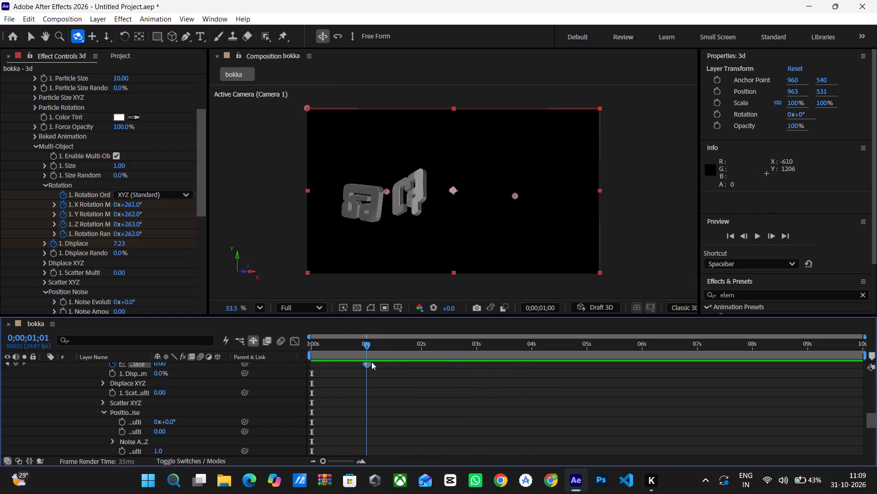
drag(371, 362, 316, 379)
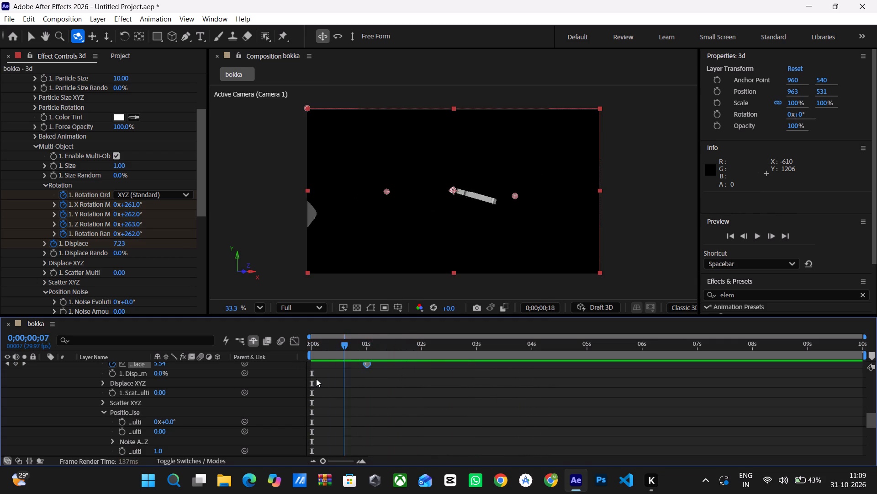
drag(316, 379, 310, 380)
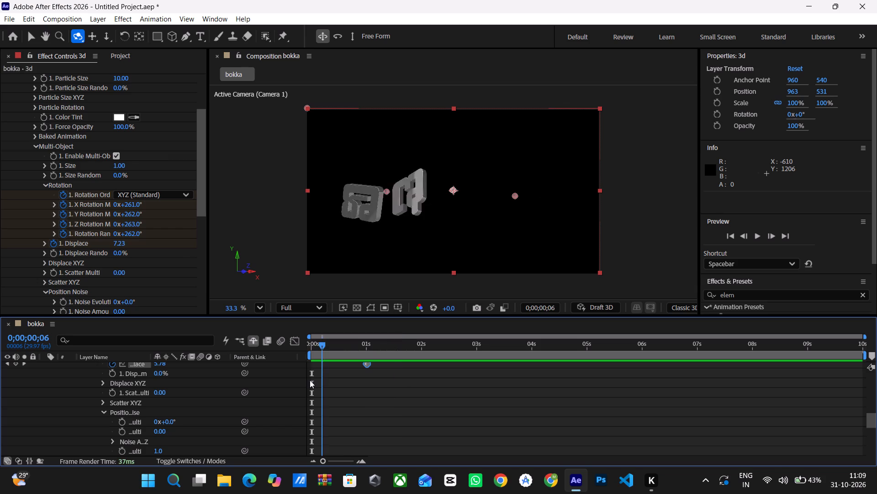
drag(310, 380, 306, 380)
key(space)
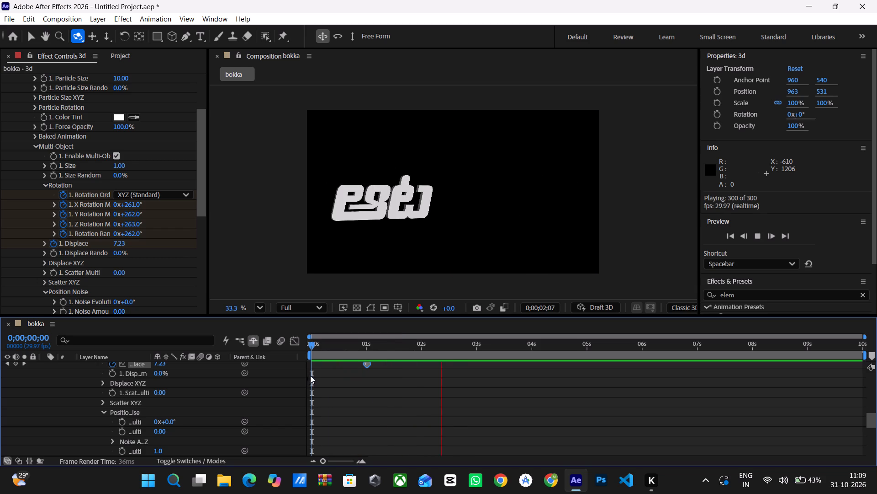
Move the current time to 0;00;02;01 and enable Element's Group 2 to bring in the word విడుపు.
drag(312, 343, 344, 354)
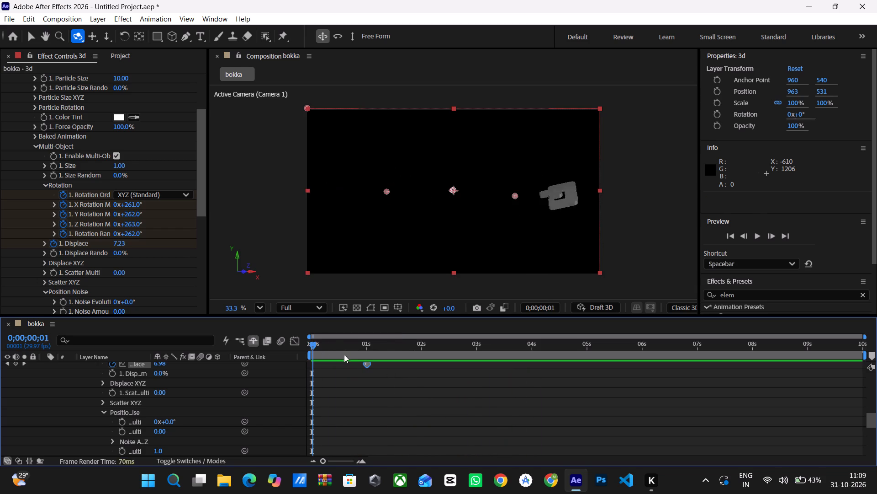
drag(344, 354, 420, 358)
drag(420, 347, 436, 349)
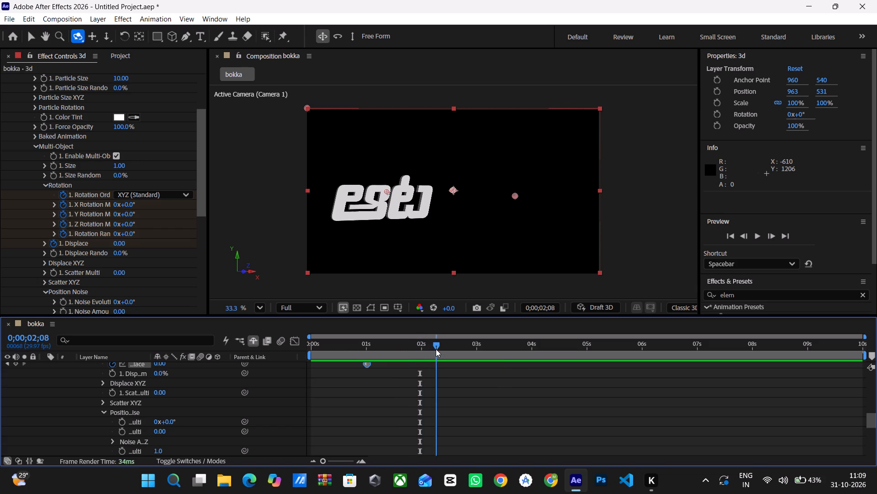
drag(436, 349, 424, 350)
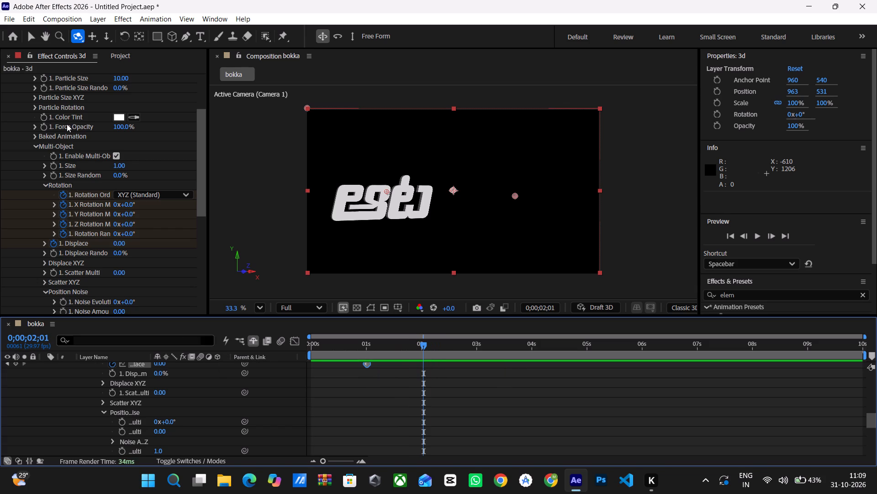
click(47, 185)
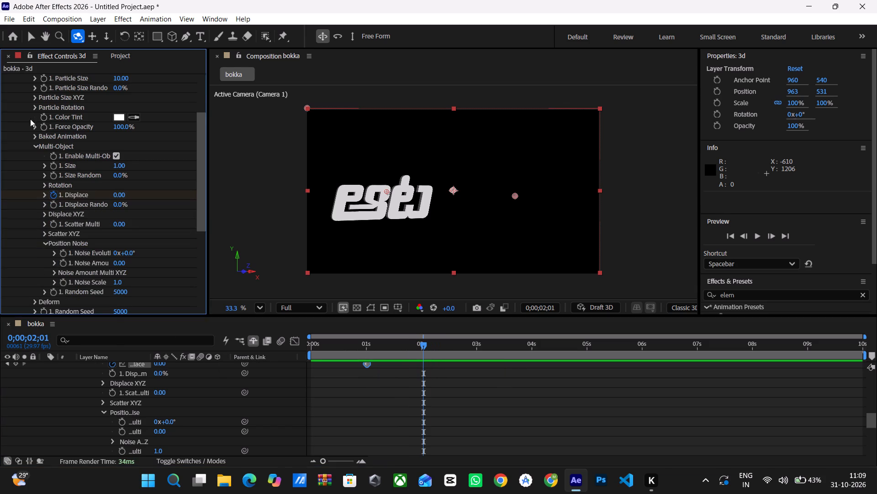
scroll(59, 180, up, 3)
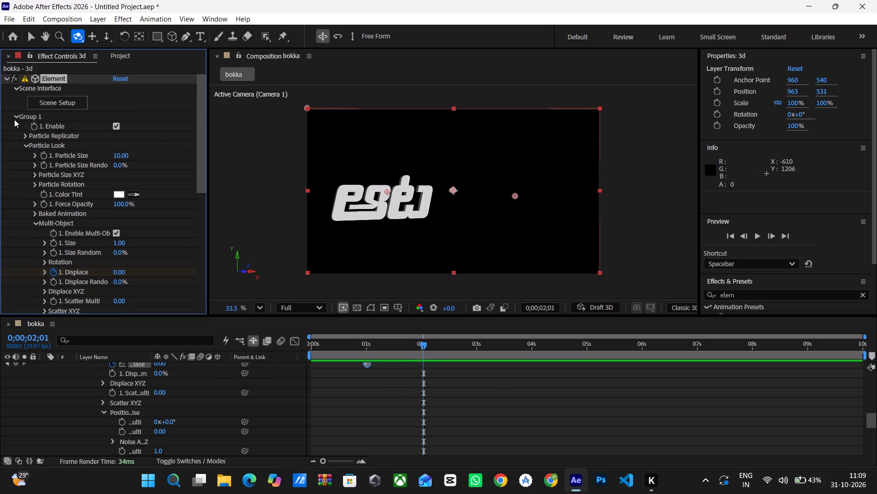
click(17, 115)
click(17, 127)
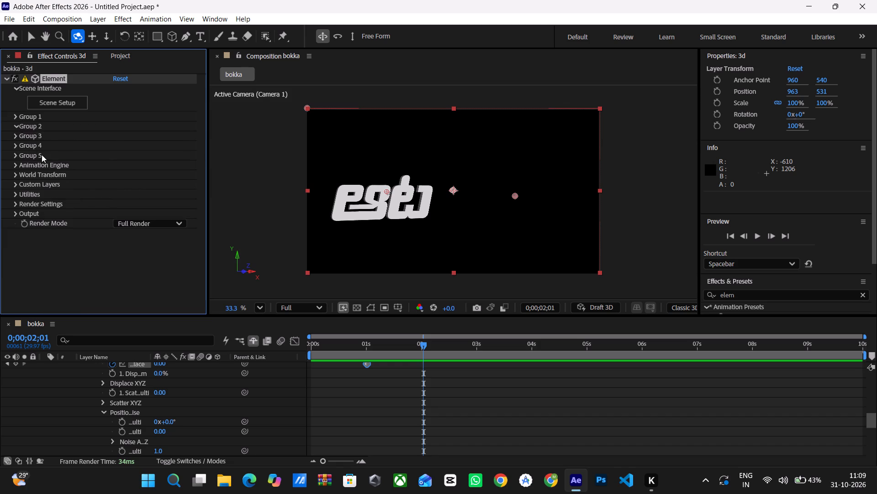
click(115, 137)
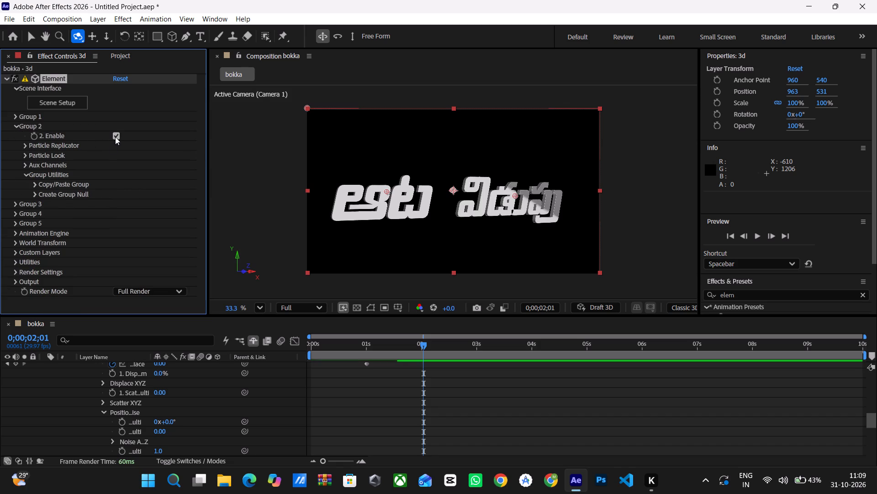
Enable Multi-Object in Group 2's Particle Look settings.
click(26, 154)
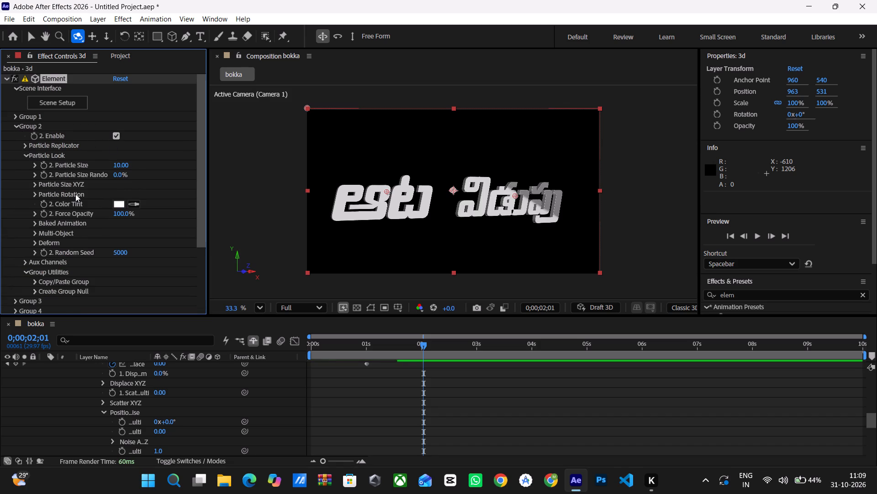
scroll(76, 194, down, 1)
click(32, 206)
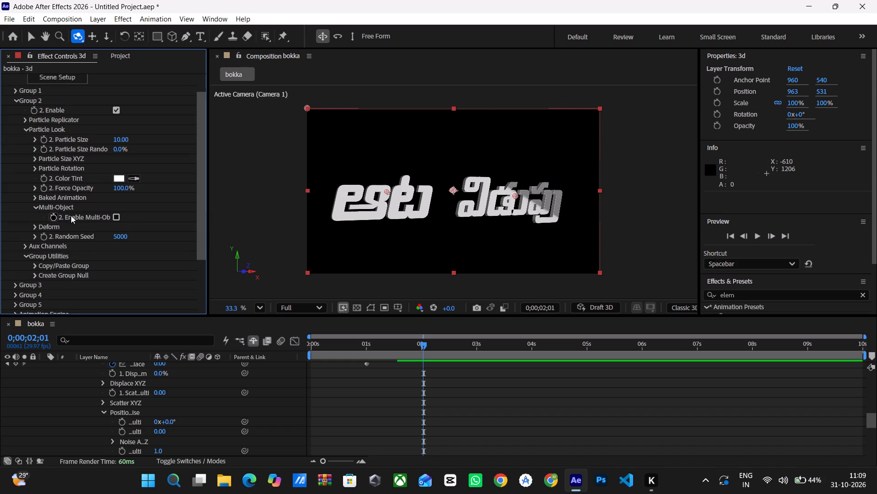
click(114, 215)
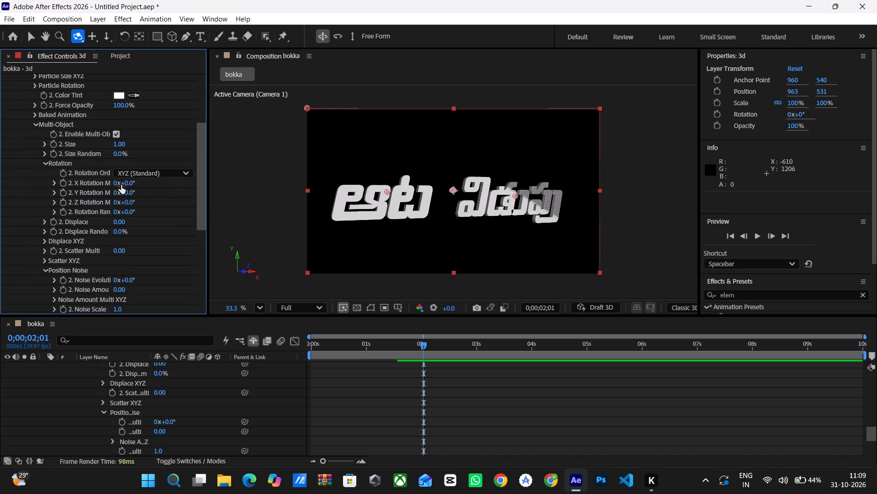
Start keyframing Group 2's Multi-Object X, Y and Z Rotation and Rotation Random at 0;00;02;01.
click(60, 181)
click(63, 191)
click(65, 204)
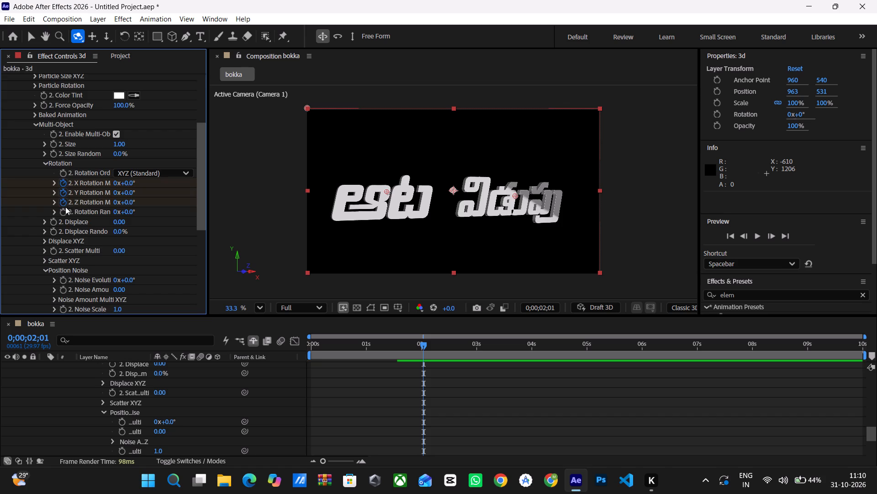
click(65, 211)
Set Group 2's Multi-Object rotation to X -98°, Y -84°, Z -66° and Rotation Random 222° at 0;00;02;01.
drag(125, 211, 173, 226)
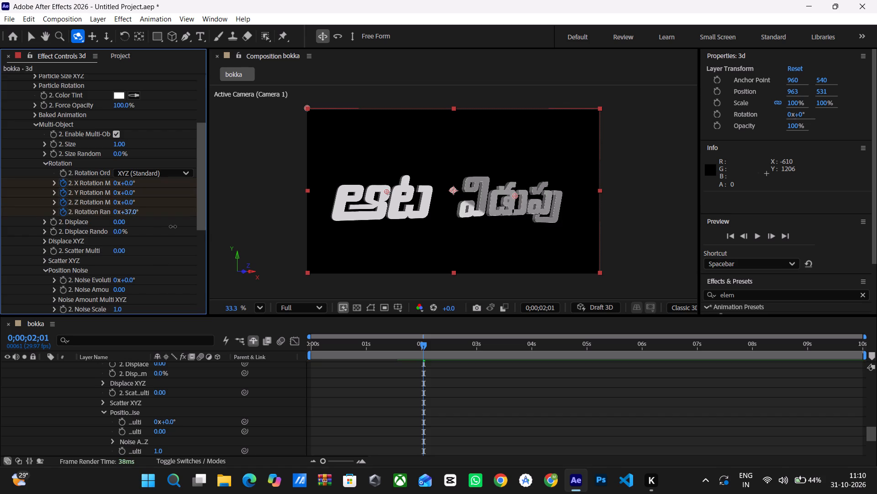
drag(173, 226, 265, 226)
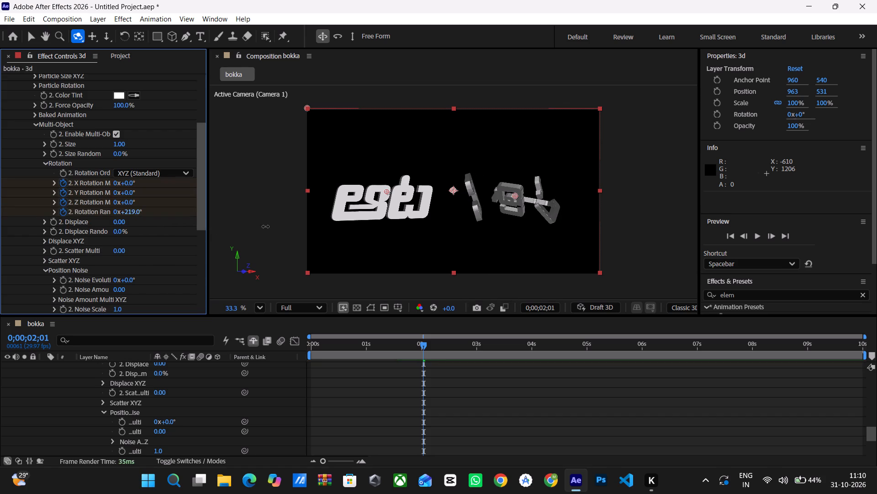
drag(265, 226, 266, 226)
drag(127, 183, 126, 192)
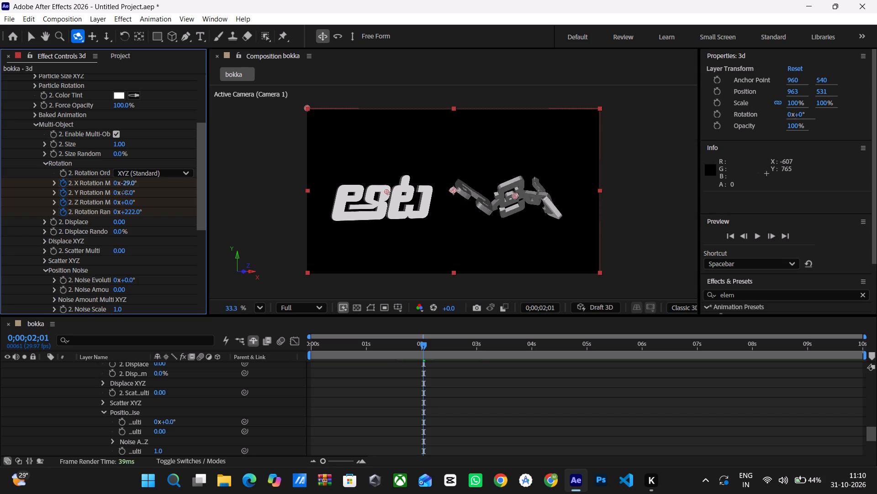
drag(126, 192, 81, 193)
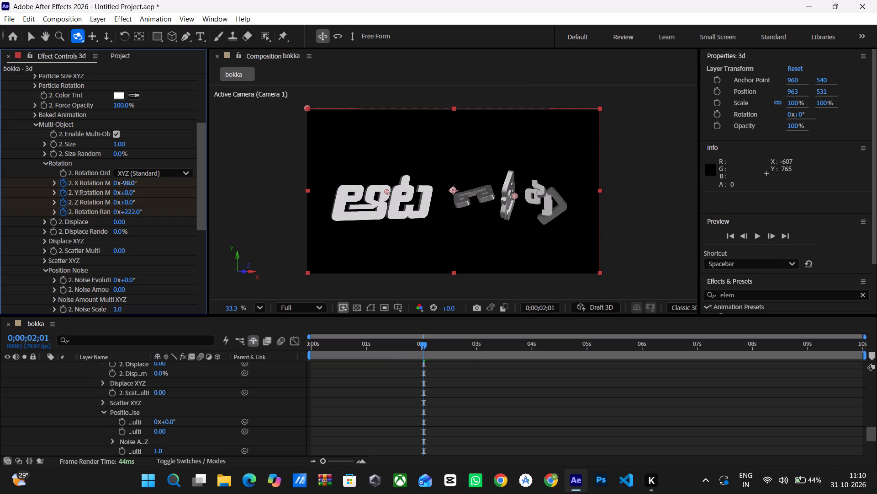
drag(81, 193, 81, 193)
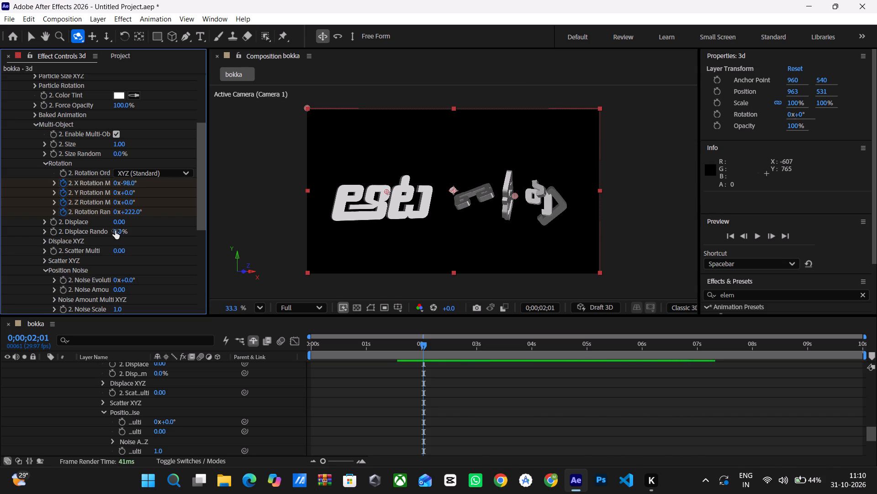
drag(132, 192, 96, 204)
drag(125, 201, 100, 212)
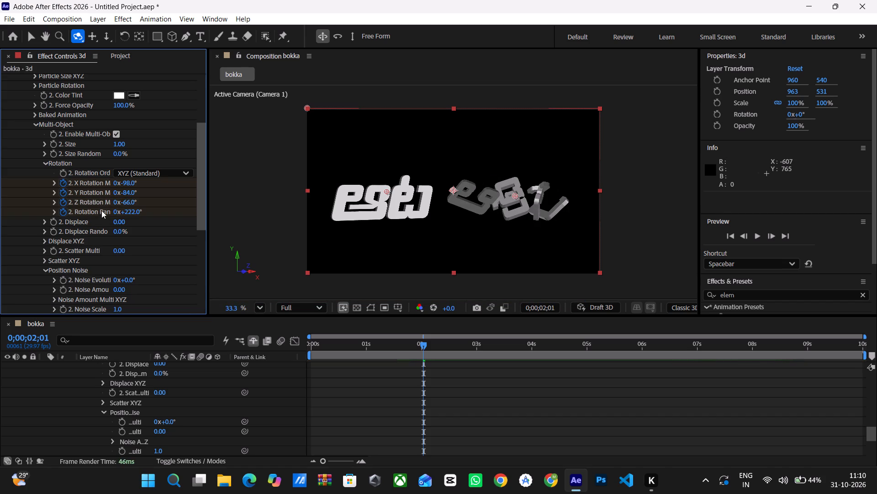
Set Group 2's Multi-Object Displace to -0.68 and start keyframing it at 0;00;02;01.
scroll(87, 192, up, 1)
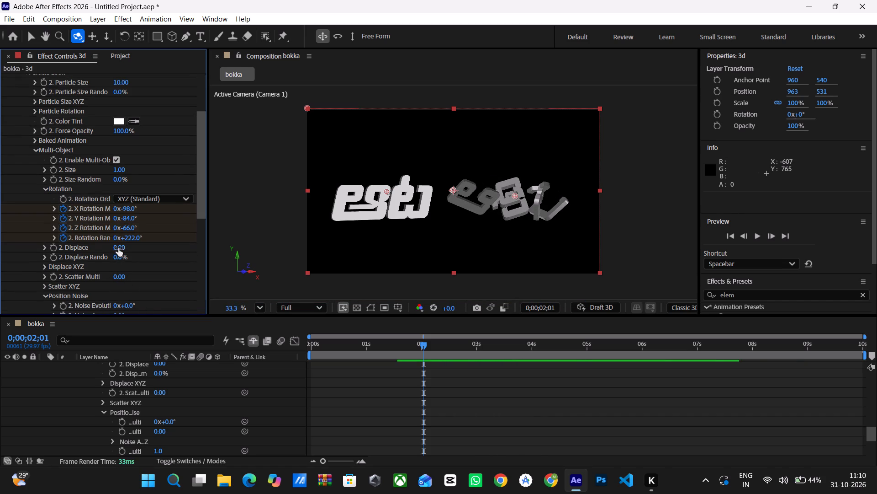
drag(118, 247, 92, 250)
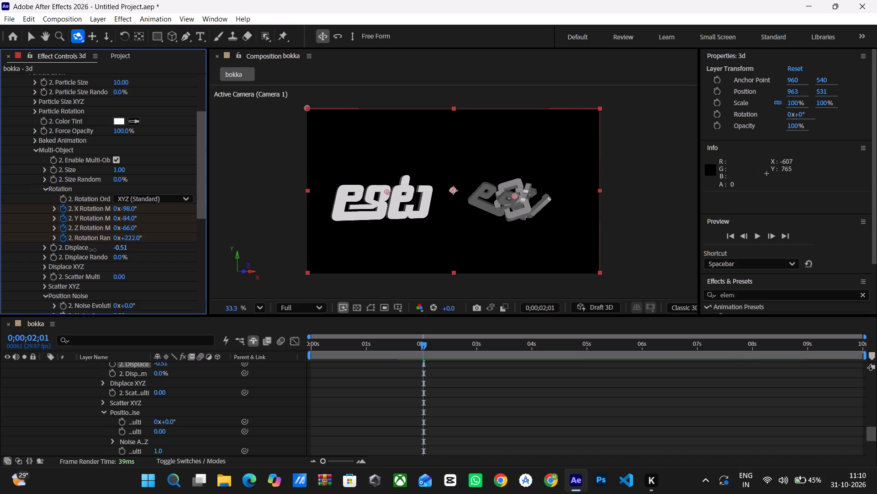
drag(92, 250, 83, 250)
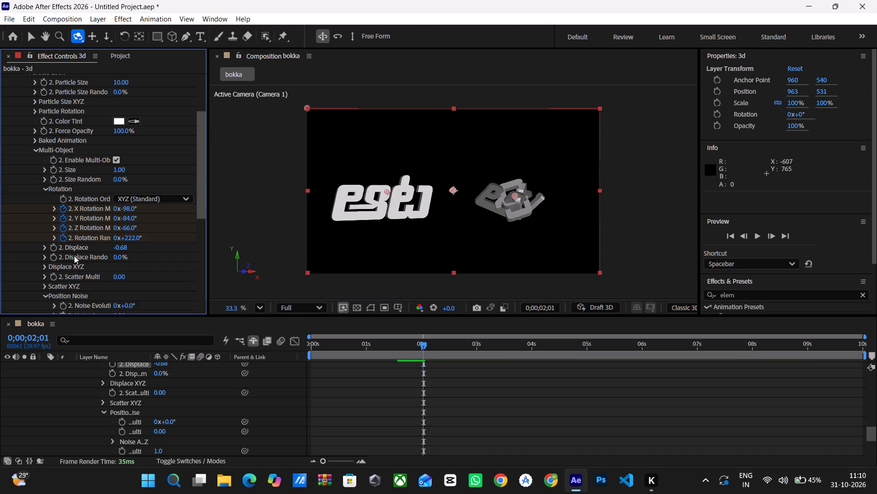
click(55, 247)
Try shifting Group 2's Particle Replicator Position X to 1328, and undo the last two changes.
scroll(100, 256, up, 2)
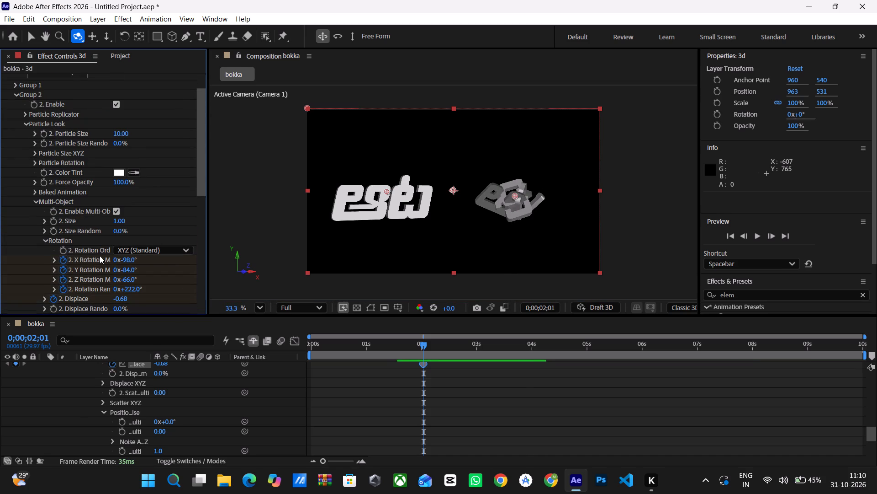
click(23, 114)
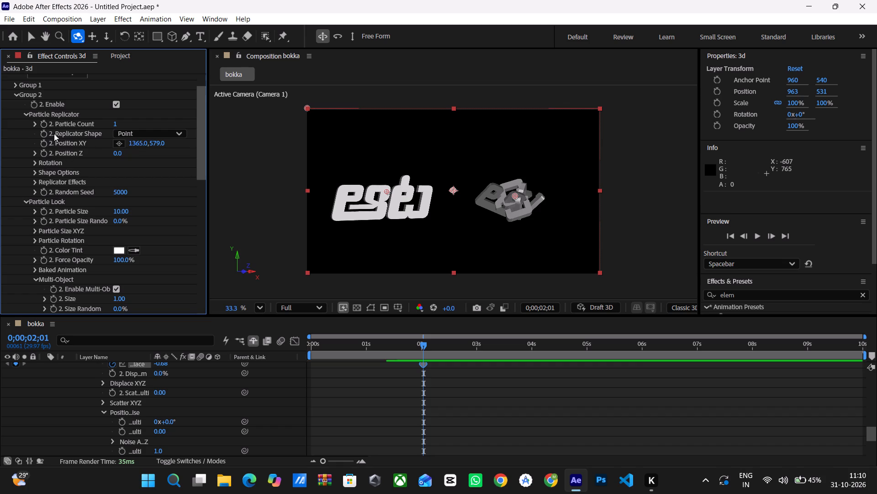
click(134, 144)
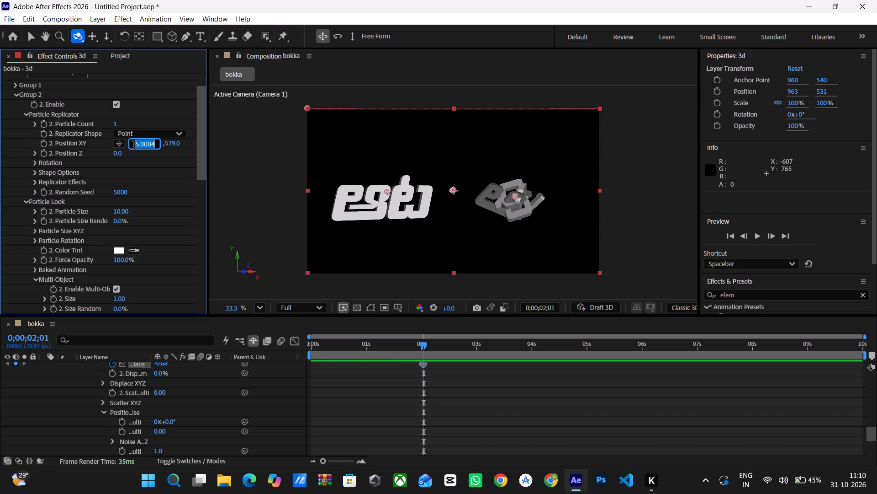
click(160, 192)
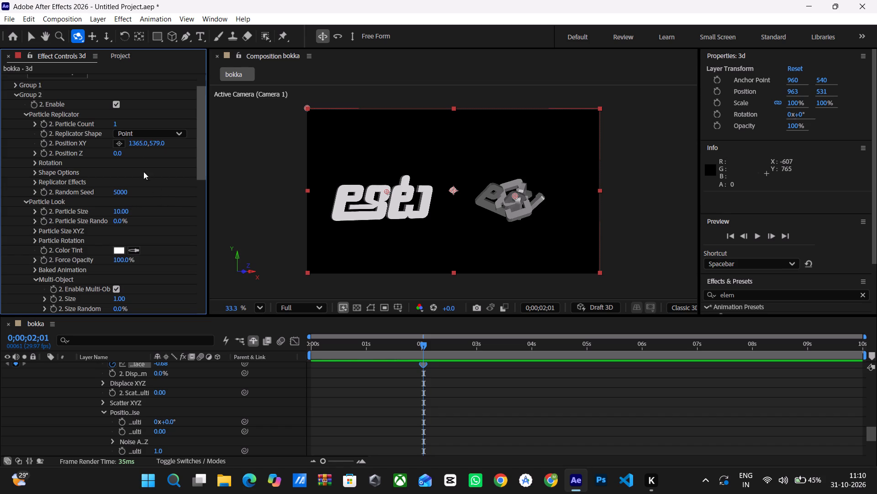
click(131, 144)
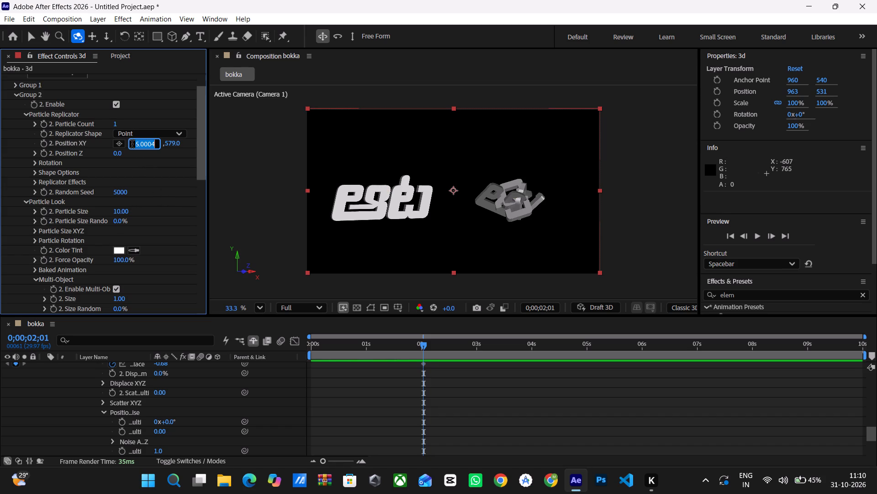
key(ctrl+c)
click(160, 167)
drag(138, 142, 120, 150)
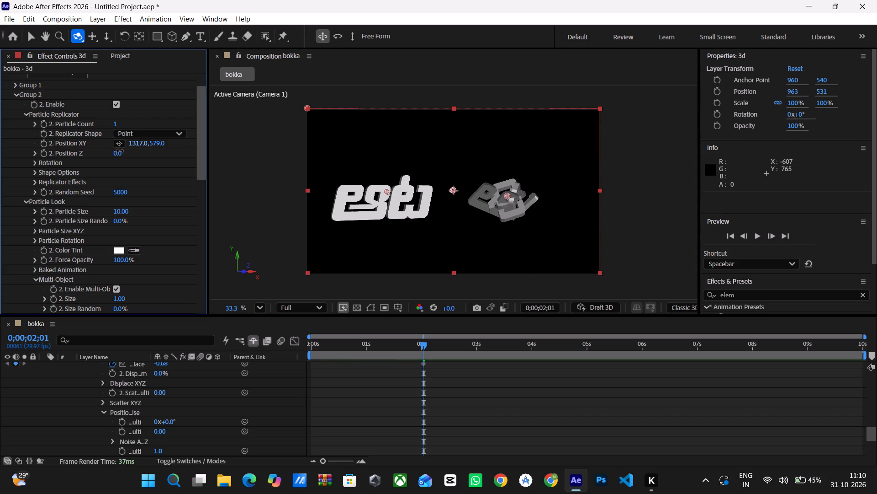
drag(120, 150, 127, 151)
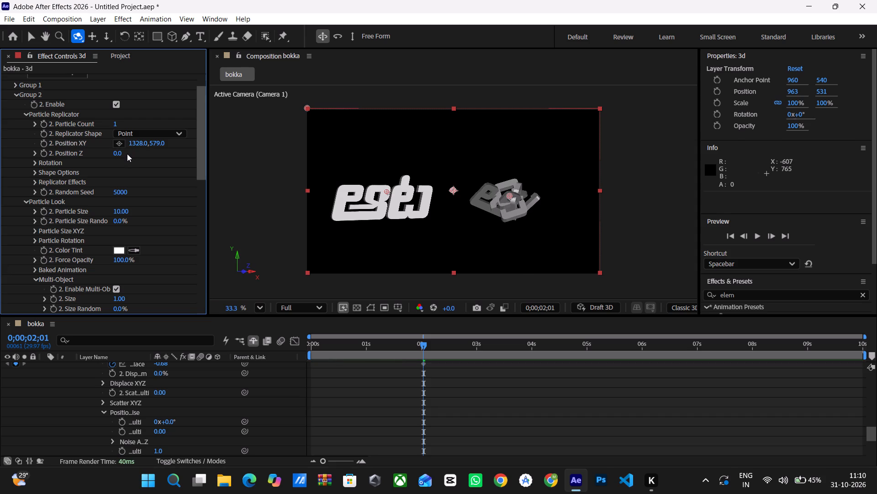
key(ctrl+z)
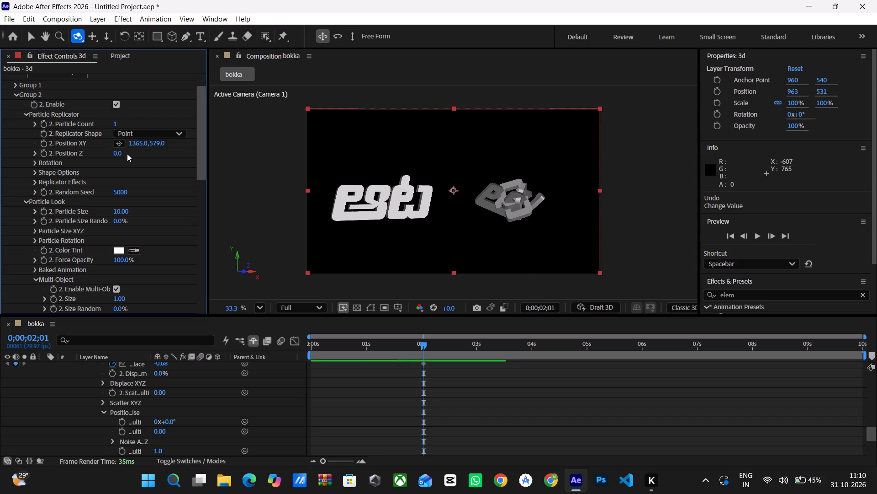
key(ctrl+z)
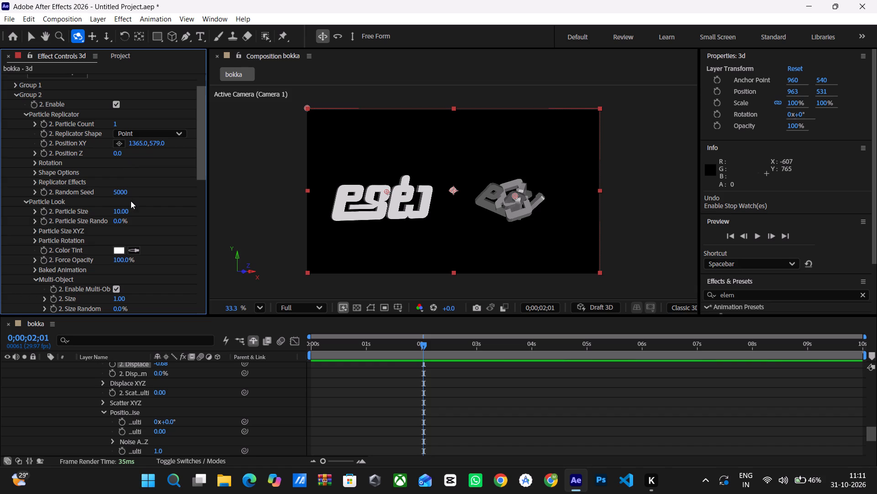
Start keyframing Group 2's Multi-Object Displace again at 0;00;02;01.
scroll(123, 223, down, 4)
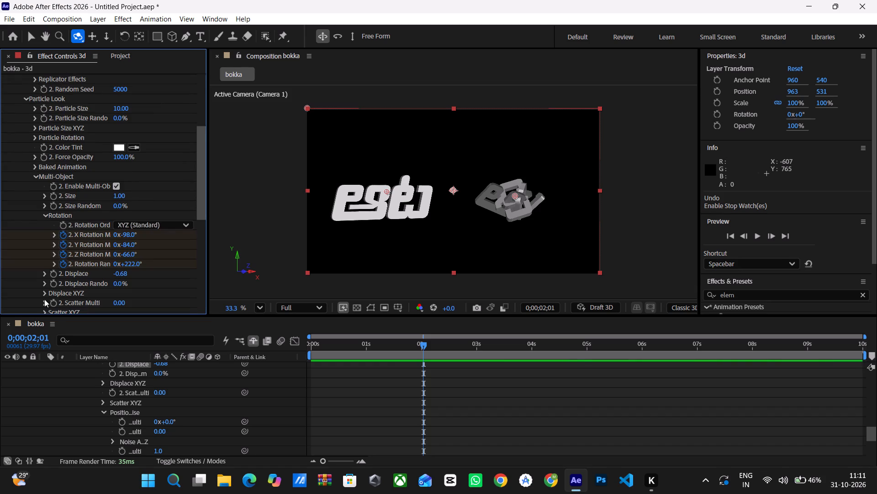
click(51, 276)
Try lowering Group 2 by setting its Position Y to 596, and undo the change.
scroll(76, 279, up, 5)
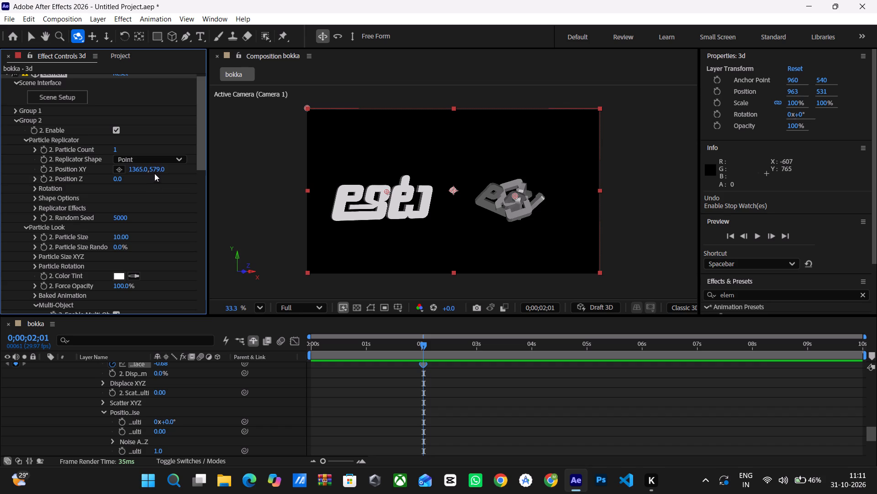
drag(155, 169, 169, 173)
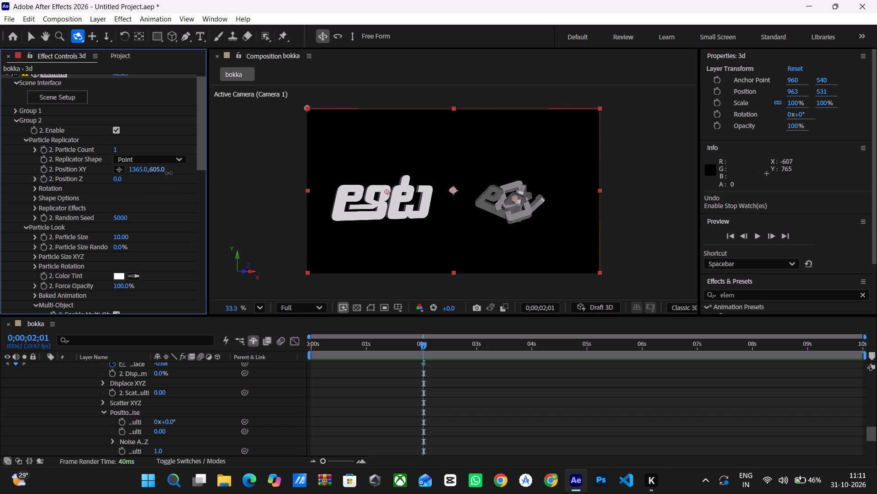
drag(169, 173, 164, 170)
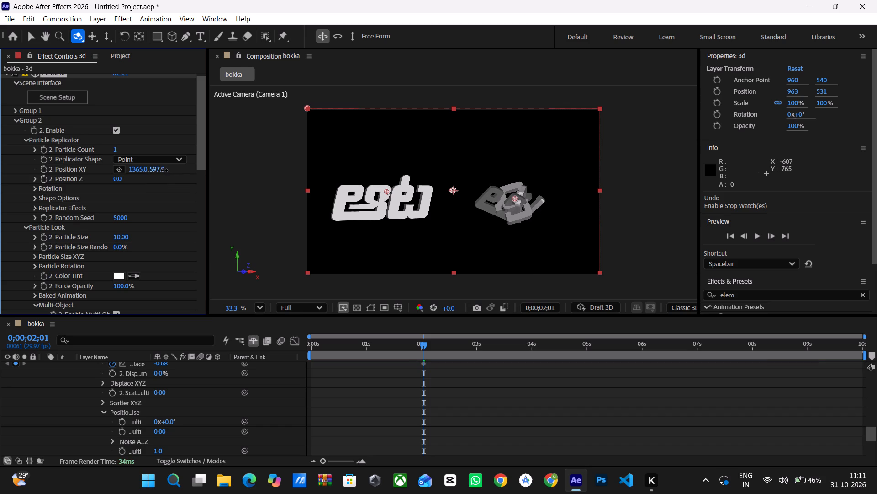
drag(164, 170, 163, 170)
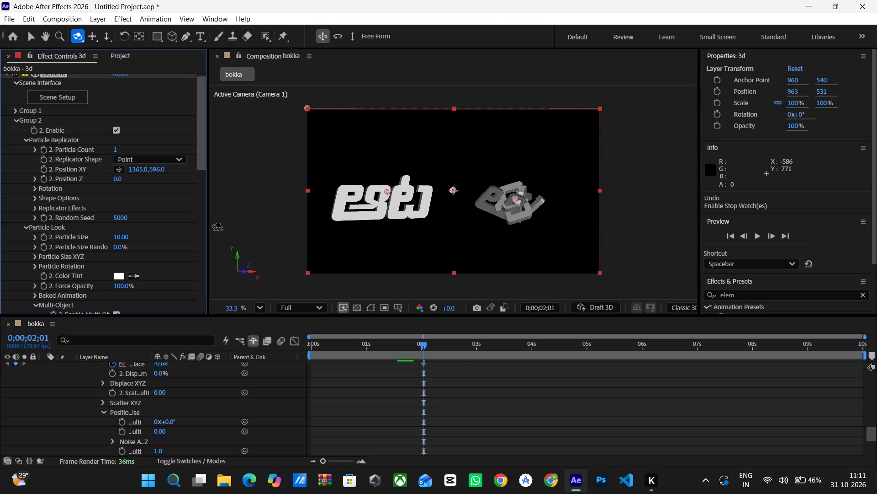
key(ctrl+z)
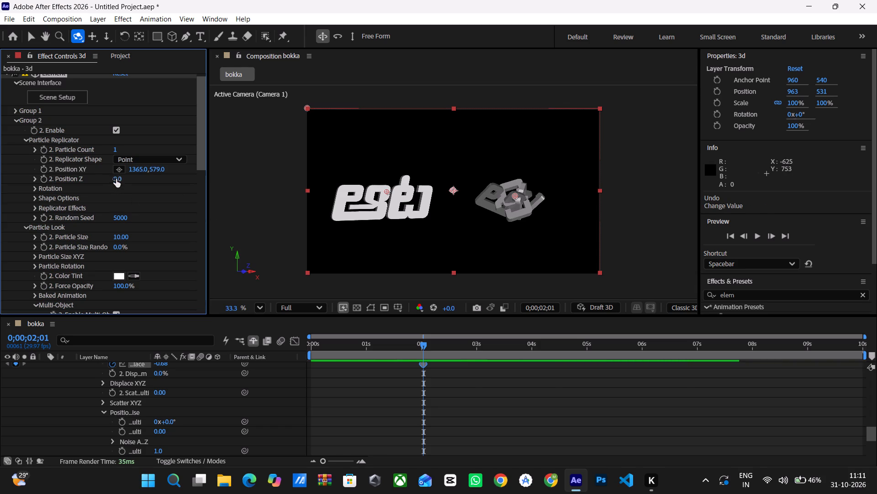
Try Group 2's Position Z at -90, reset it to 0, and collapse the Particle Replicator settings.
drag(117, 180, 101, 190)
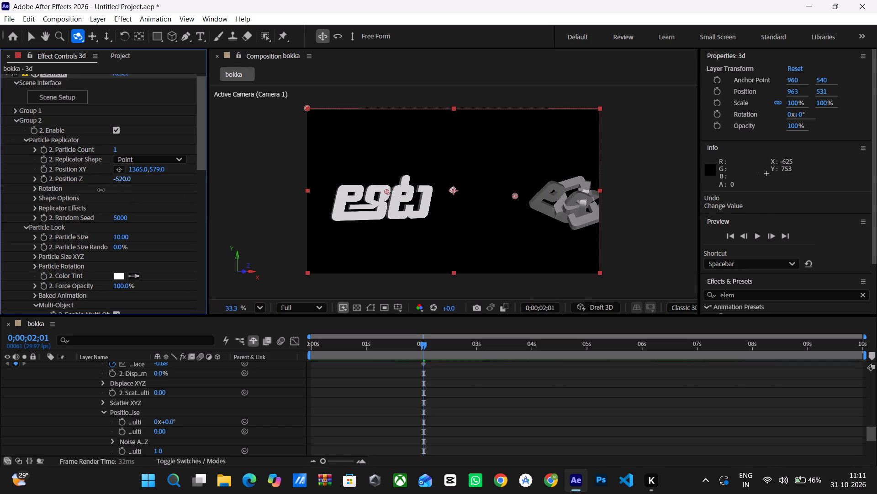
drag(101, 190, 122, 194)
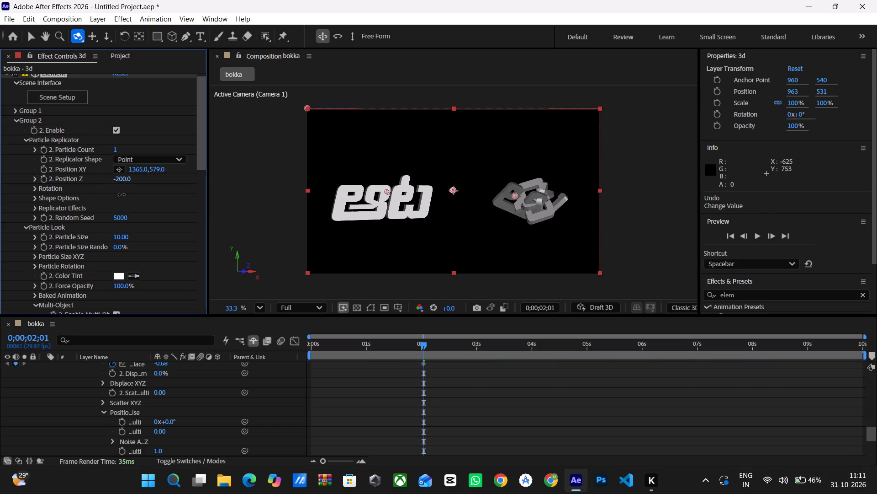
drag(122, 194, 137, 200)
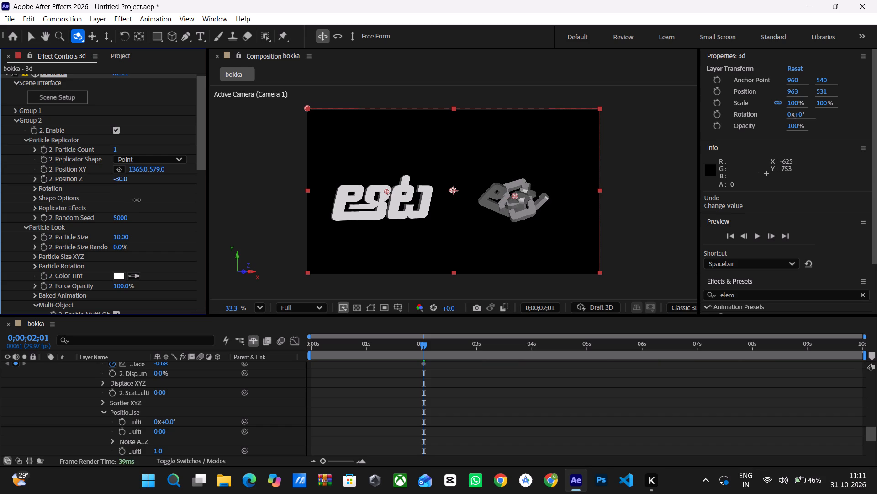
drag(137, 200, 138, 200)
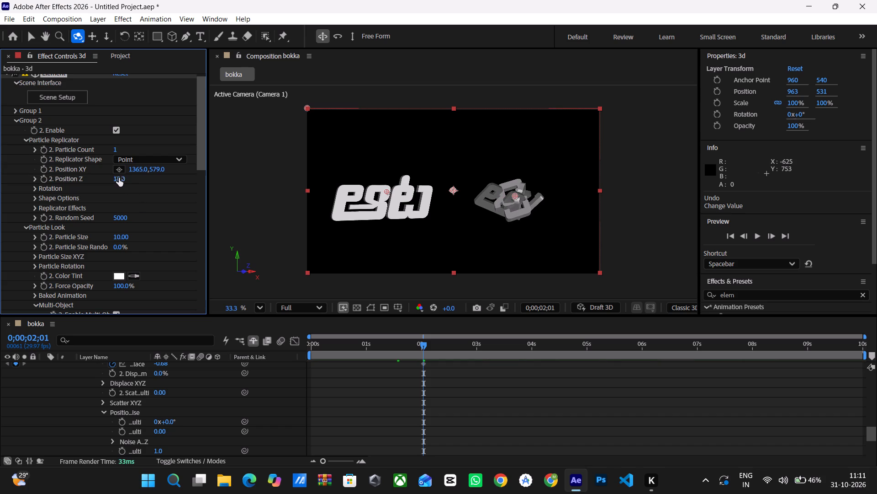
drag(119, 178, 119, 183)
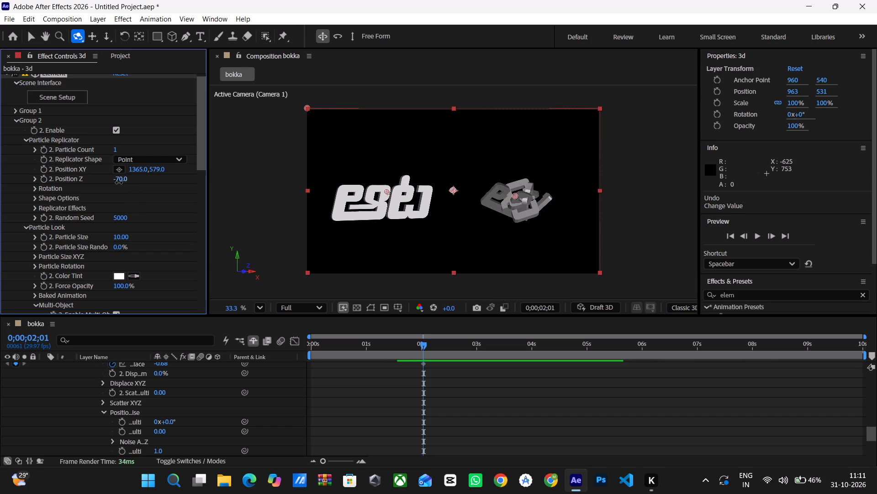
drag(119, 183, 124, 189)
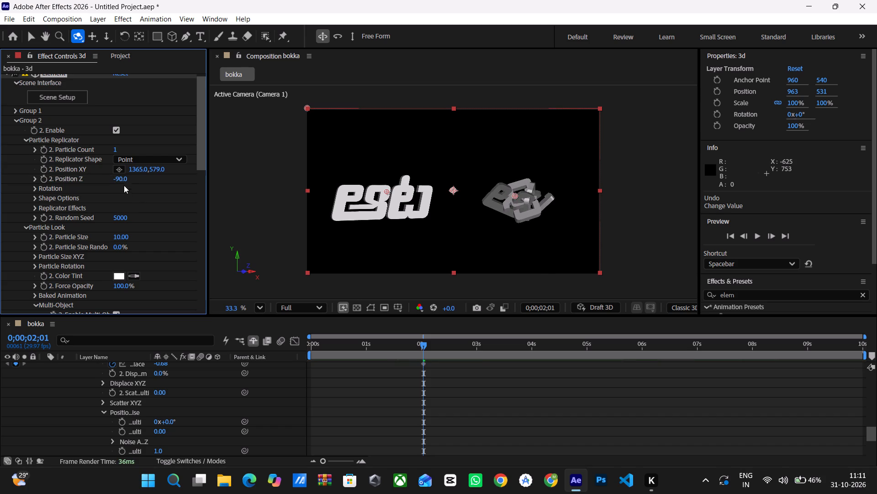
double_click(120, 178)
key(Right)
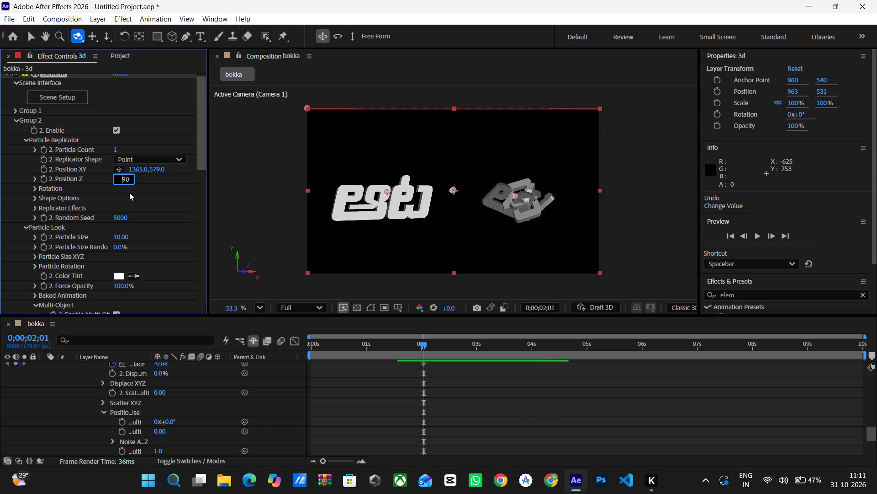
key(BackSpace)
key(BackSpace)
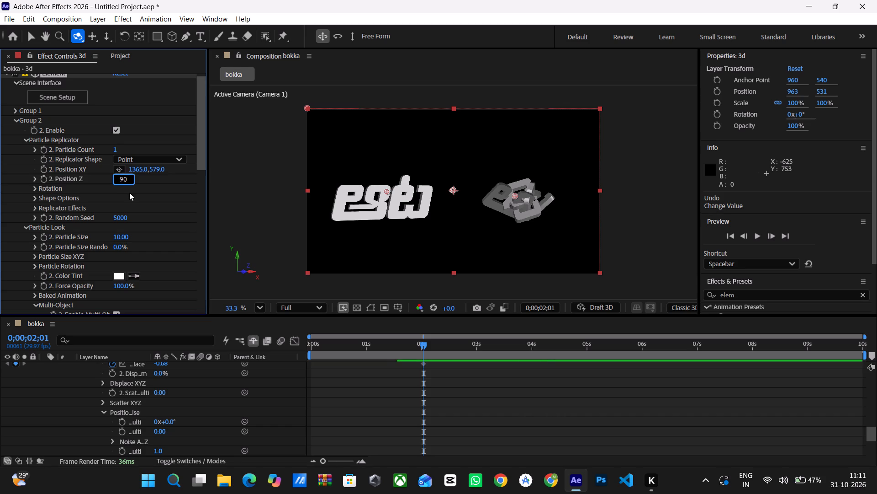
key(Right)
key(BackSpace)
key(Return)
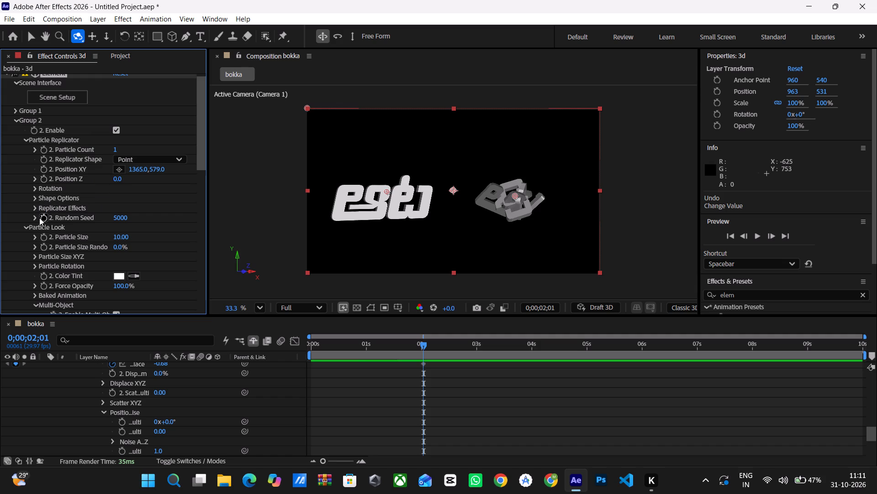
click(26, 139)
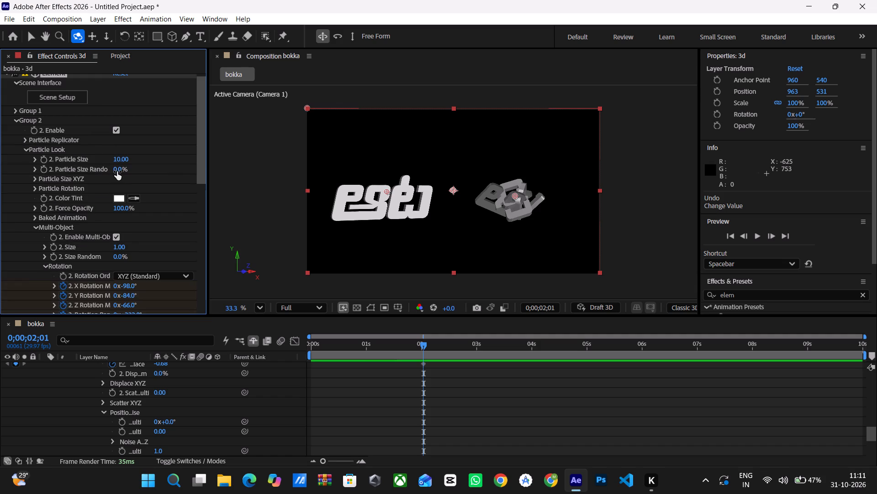
Set Group 2's Particle Size Random to 100% and Particle Size to 0 at 0;00;02;01.
drag(118, 171, 85, 180)
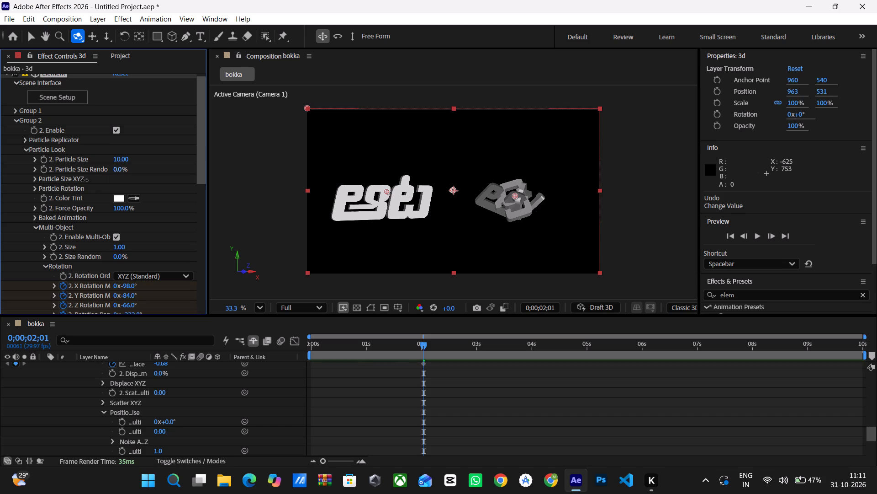
drag(85, 180, 112, 186)
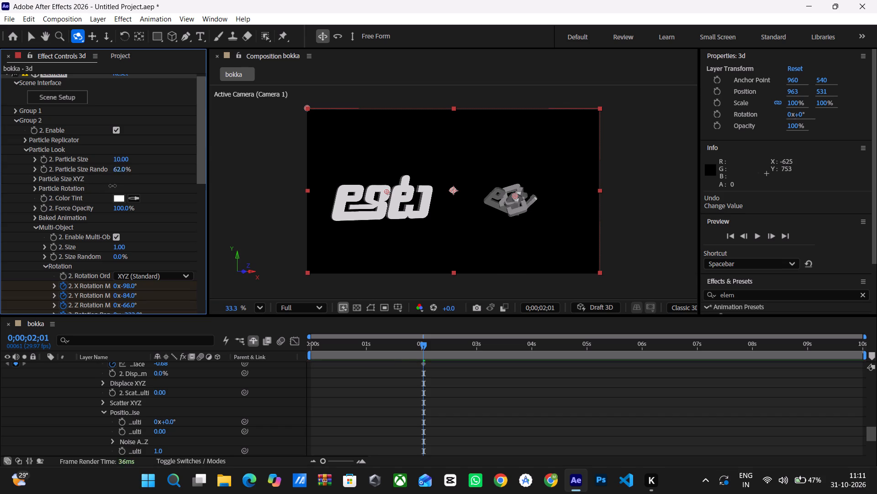
drag(112, 186, 213, 191)
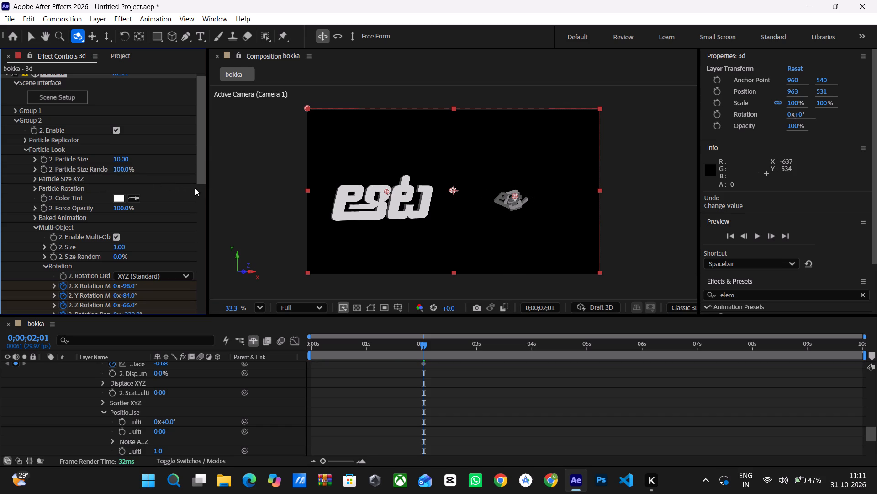
drag(122, 170, 154, 177)
drag(122, 159, 93, 173)
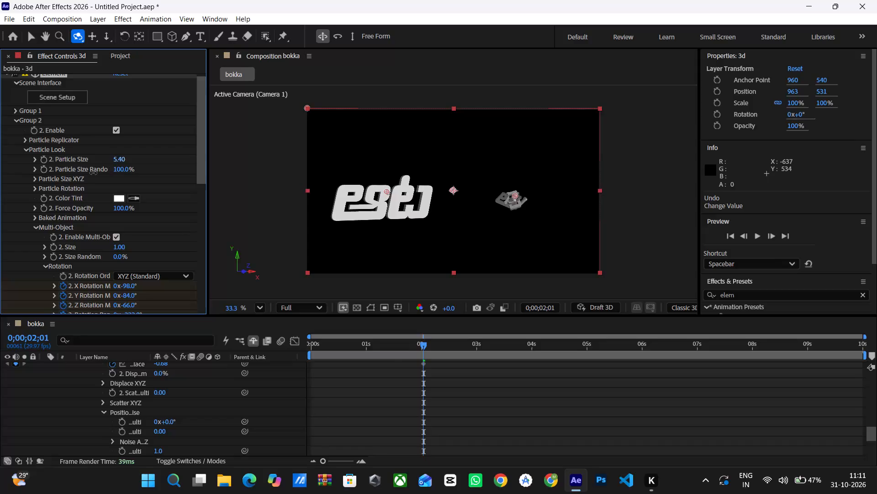
drag(93, 173, 79, 175)
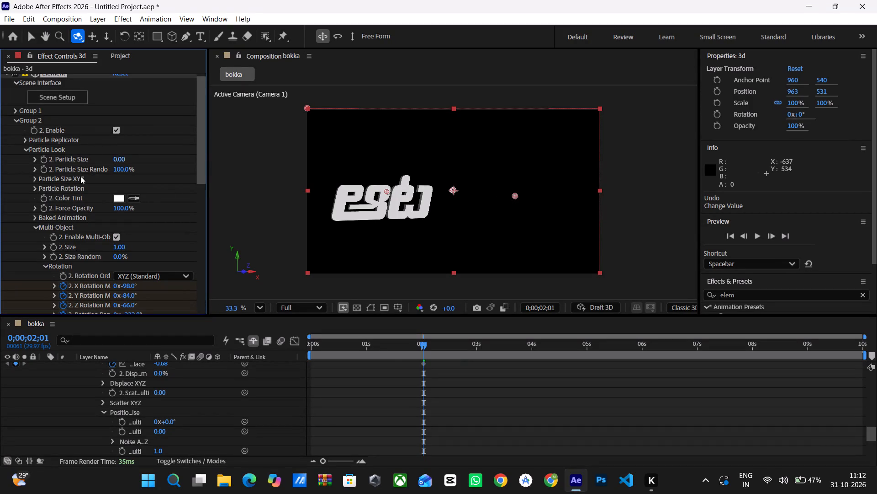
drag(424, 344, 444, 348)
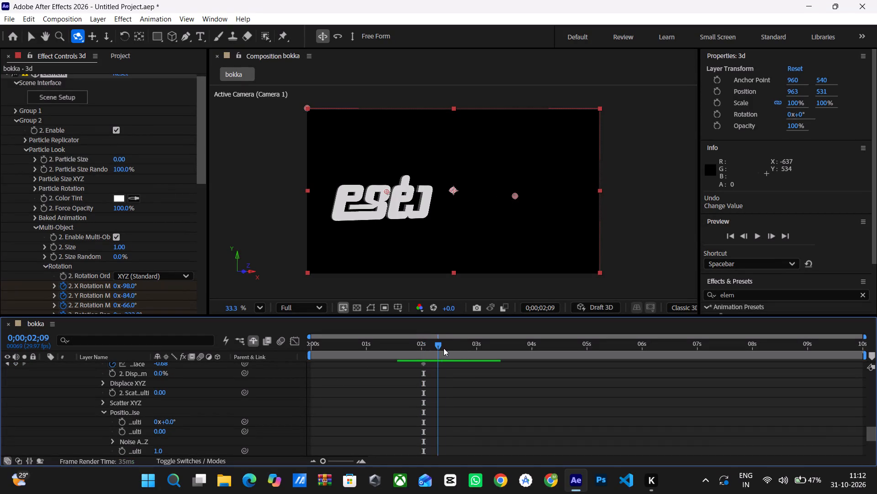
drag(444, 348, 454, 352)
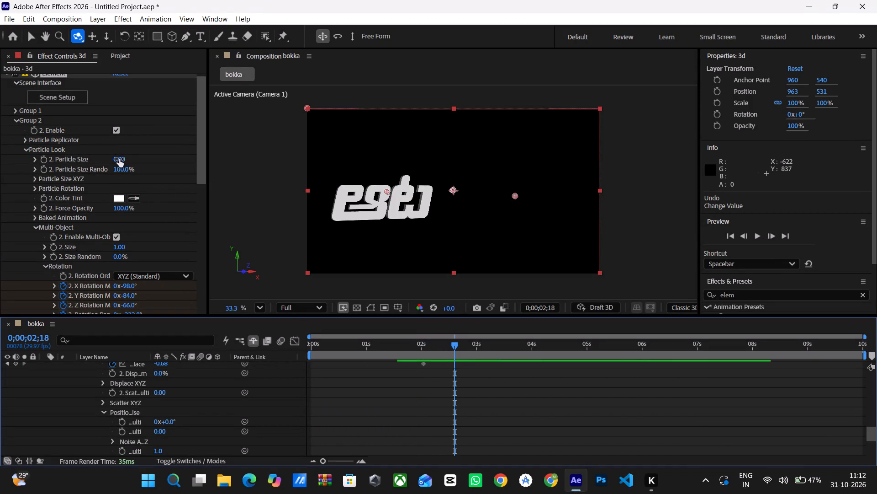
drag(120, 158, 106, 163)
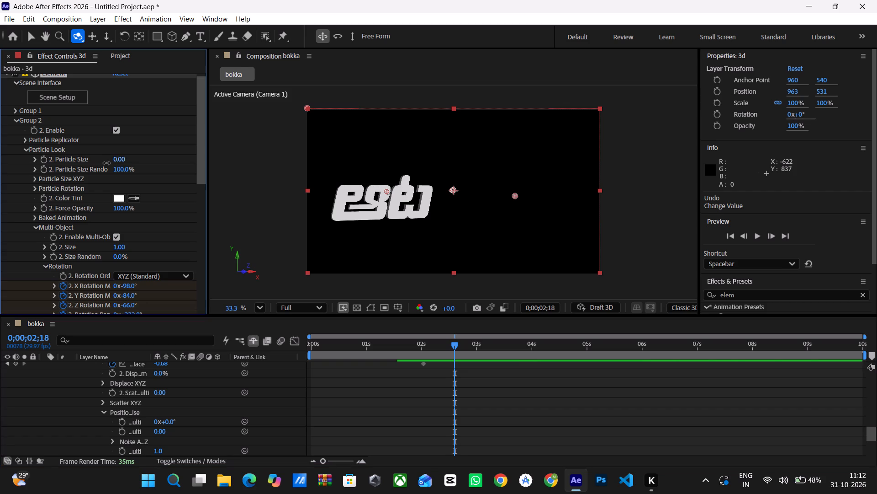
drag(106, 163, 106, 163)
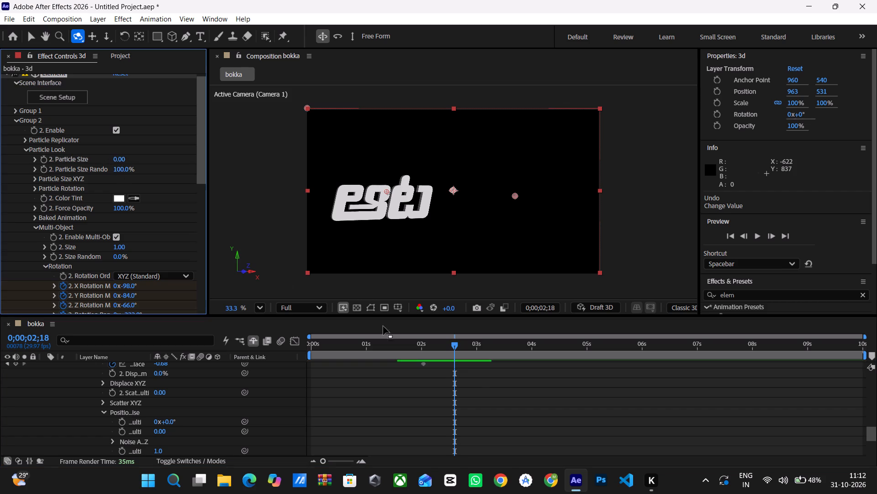
Start keyframing Group 2's Particle Size and Particle Size Random at 0;00;02;01.
drag(452, 345, 424, 353)
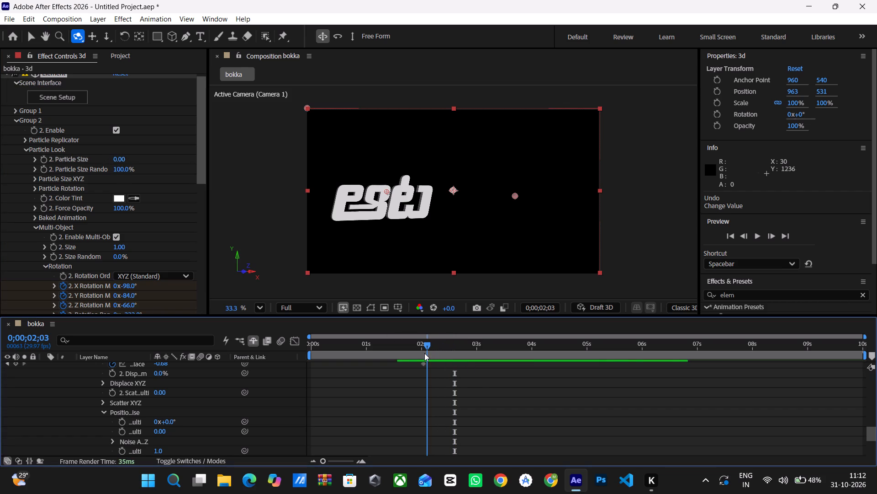
drag(424, 353, 422, 354)
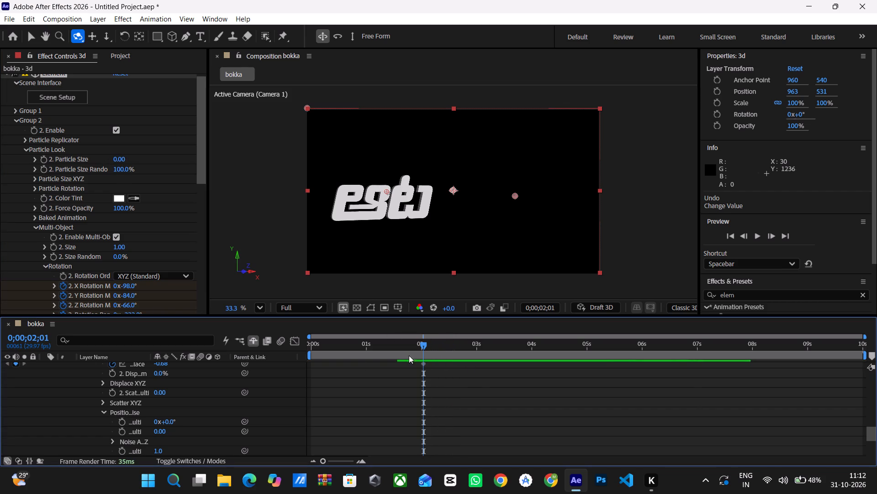
click(40, 169)
click(45, 158)
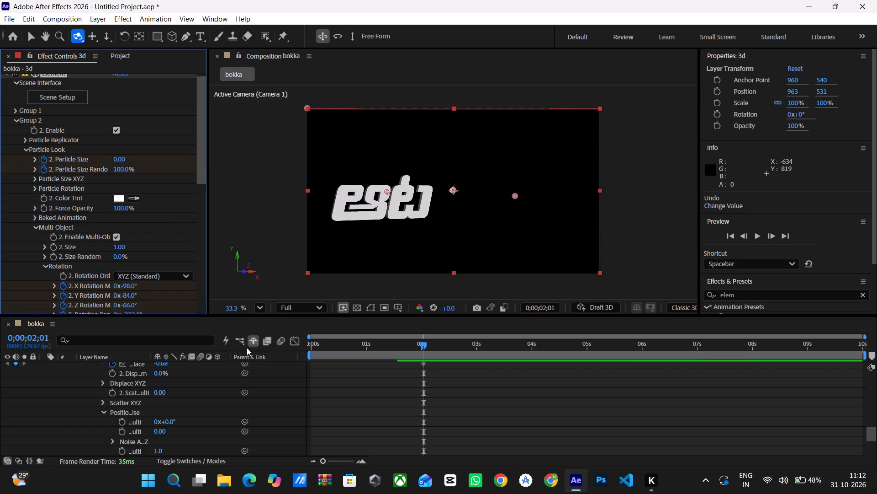
At 0;00;02;20, keyframe Group 2's Particle Size Random at 0% and Particle Size at 10.
drag(425, 347, 467, 362)
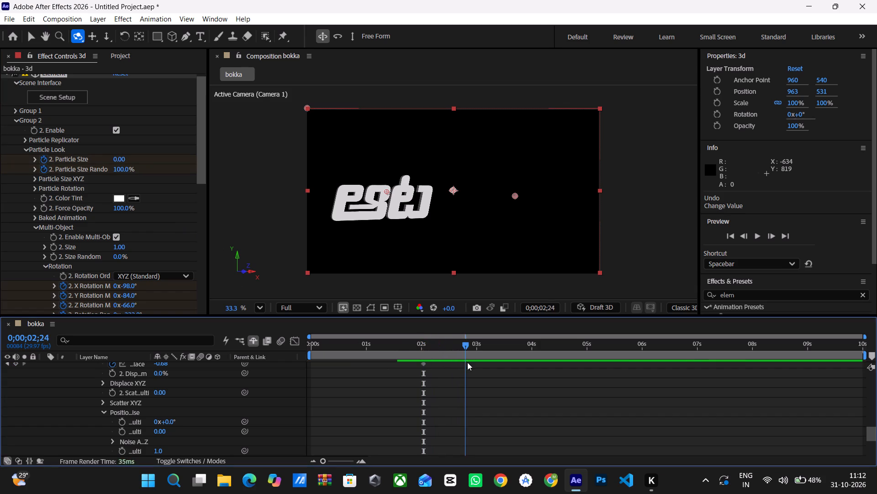
drag(467, 362, 460, 365)
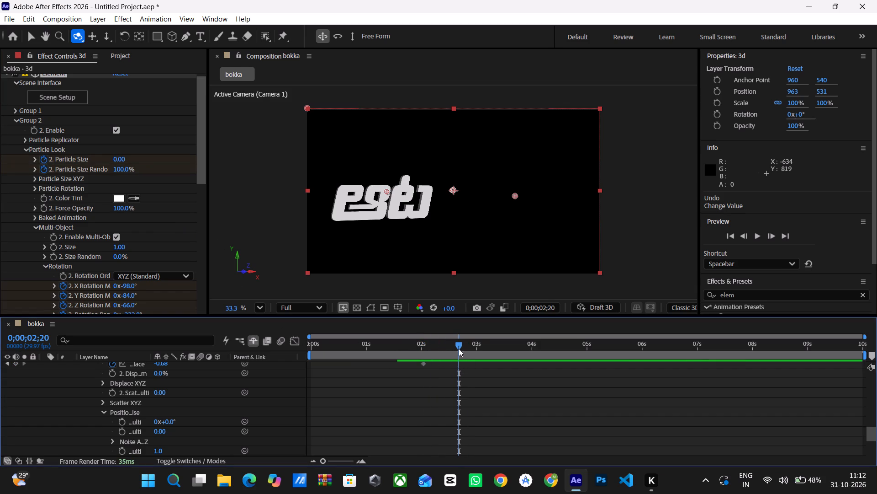
click(459, 348)
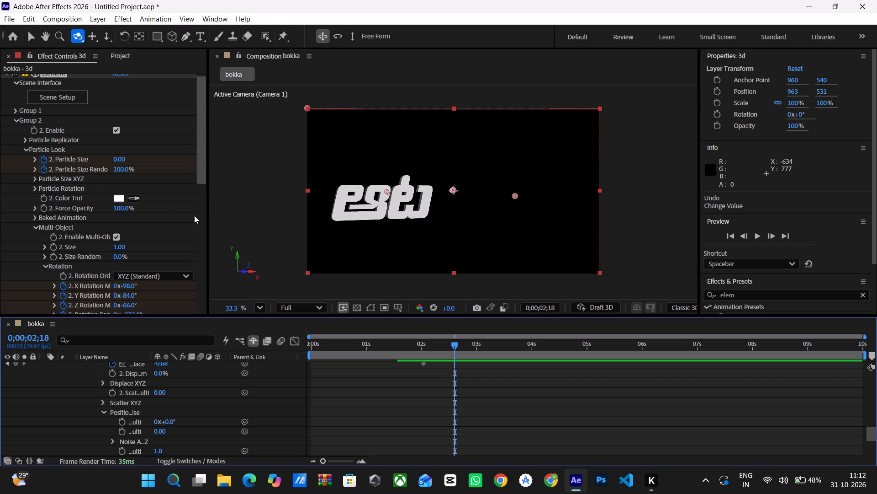
click(457, 345)
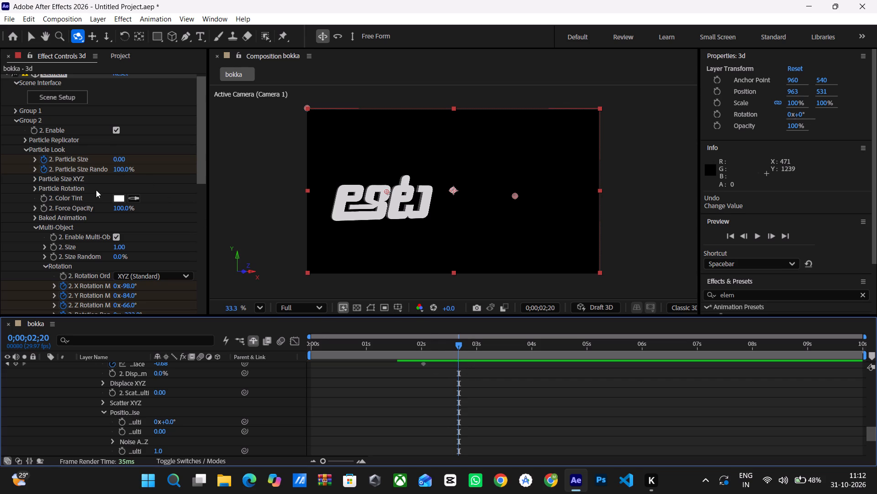
drag(122, 167, 159, 184)
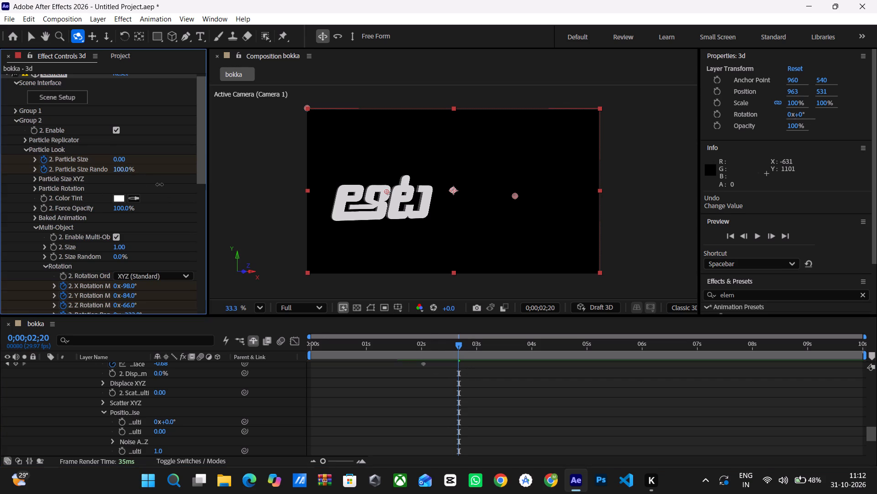
drag(159, 184, 85, 192)
drag(125, 158, 101, 170)
drag(118, 157, 129, 160)
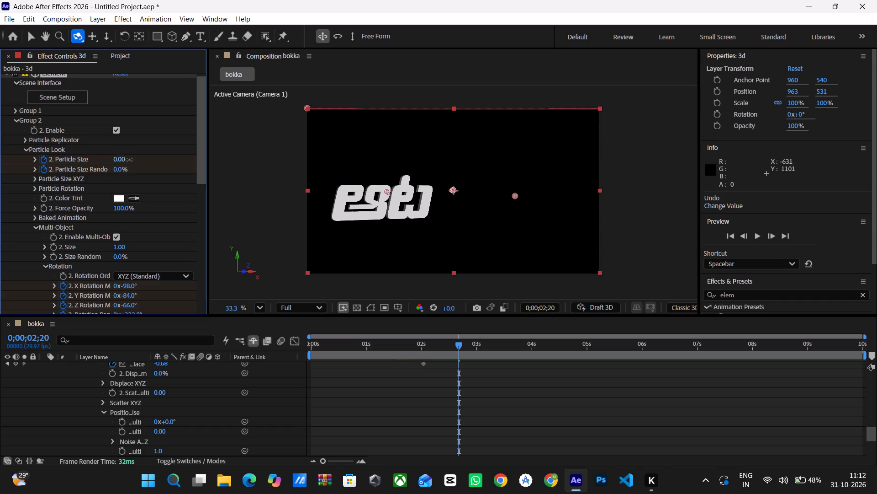
drag(129, 160, 212, 173)
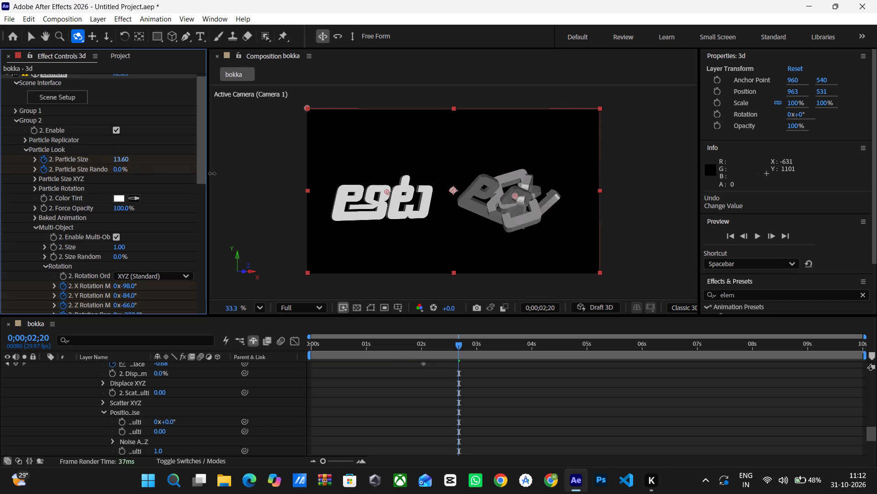
drag(212, 173, 200, 180)
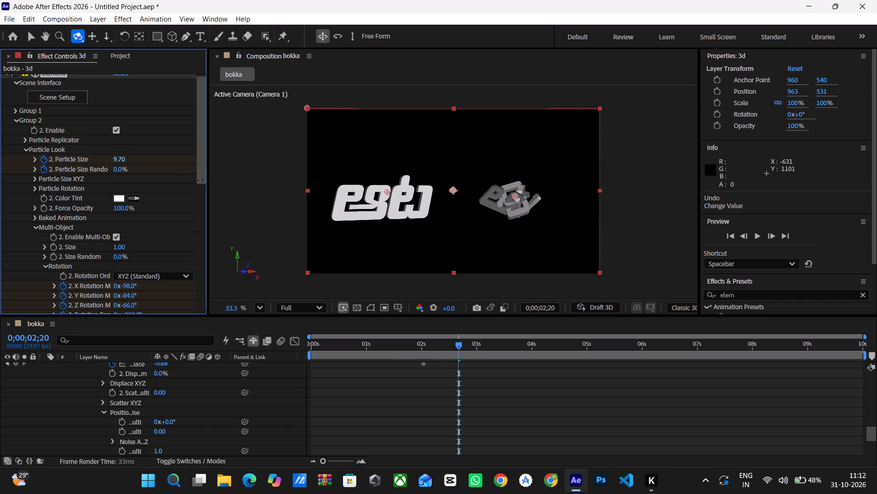
drag(200, 180, 200, 181)
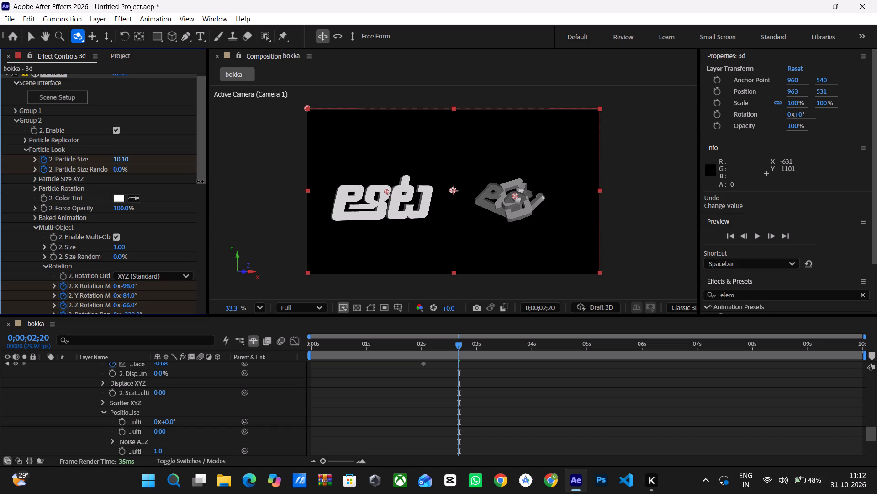
drag(200, 181, 199, 181)
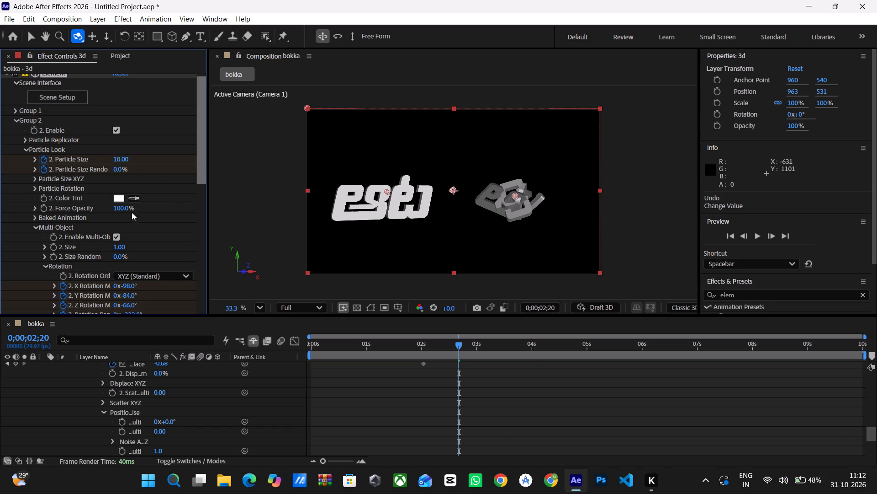
Keyframe Group 2's Multi-Object Displace at 0 at 0;00;02;20.
scroll(95, 215, down, 3)
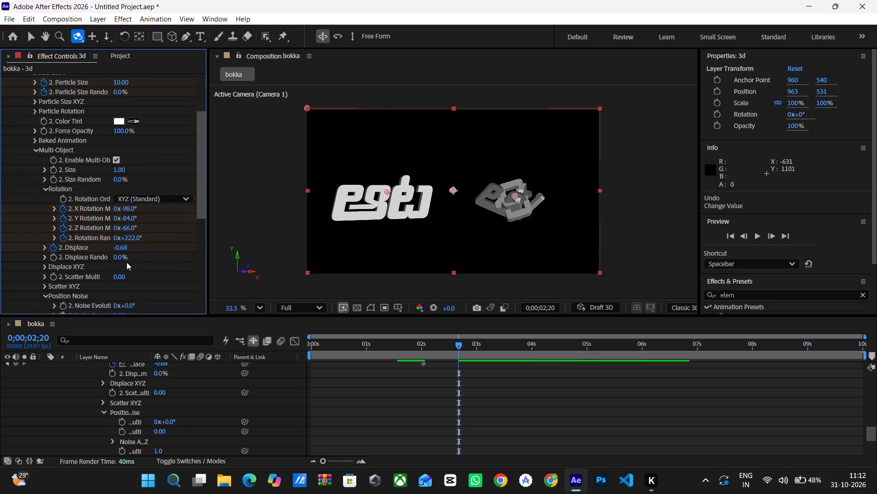
drag(122, 247, 95, 253)
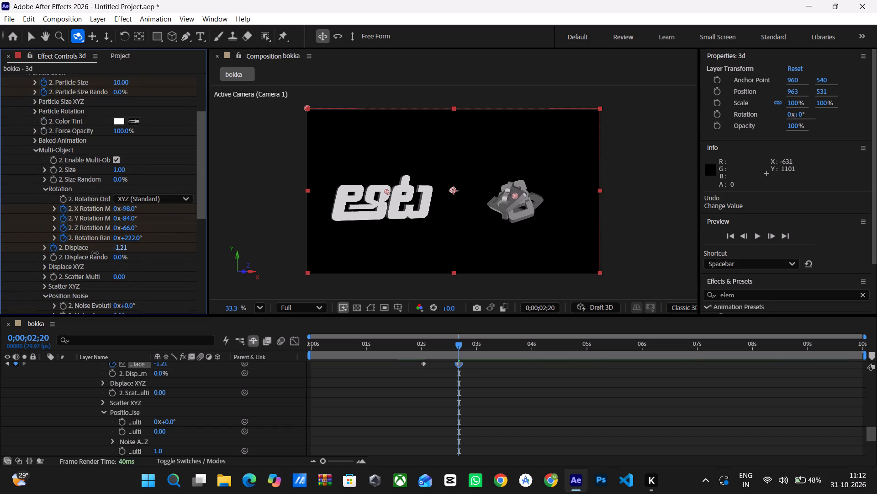
drag(95, 253, 149, 267)
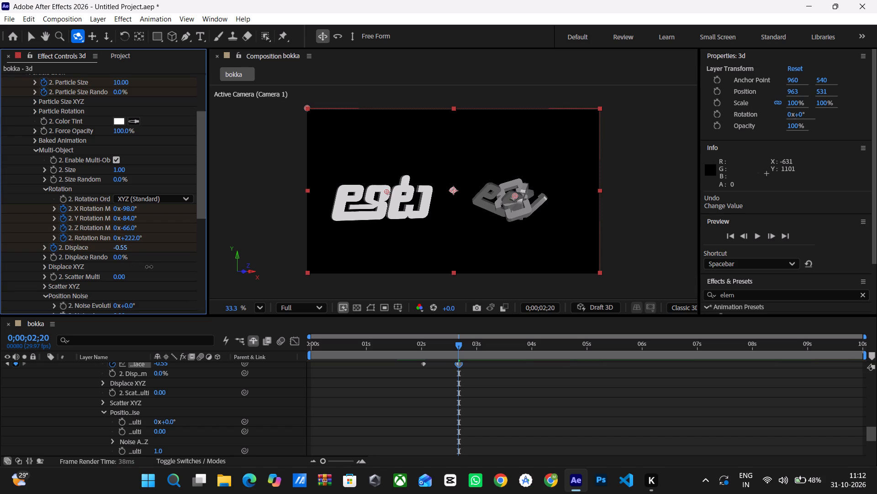
drag(149, 267, 182, 269)
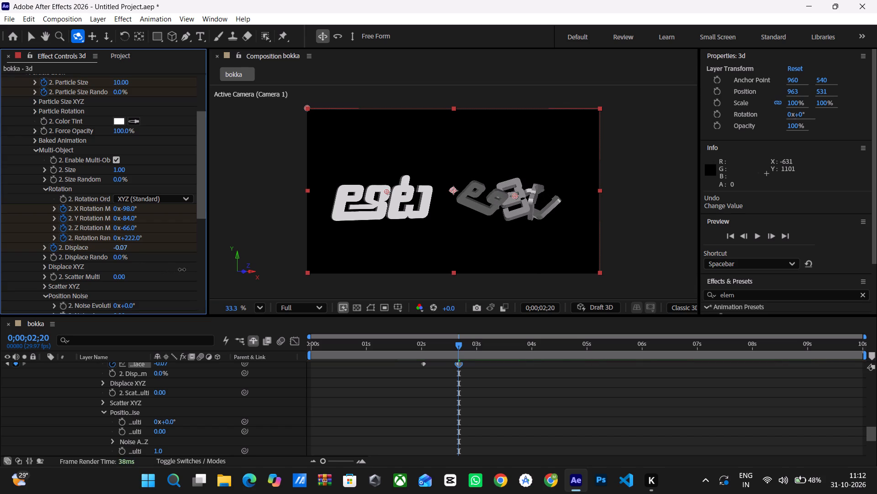
drag(182, 269, 183, 269)
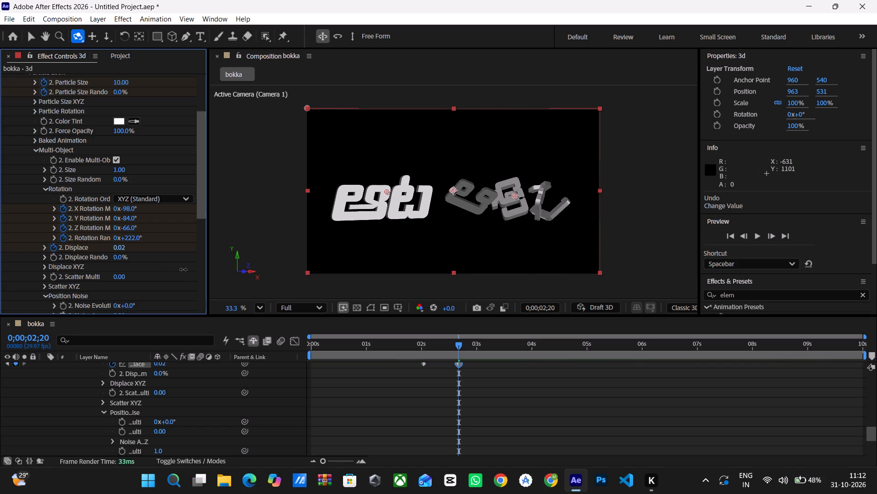
drag(183, 269, 184, 271)
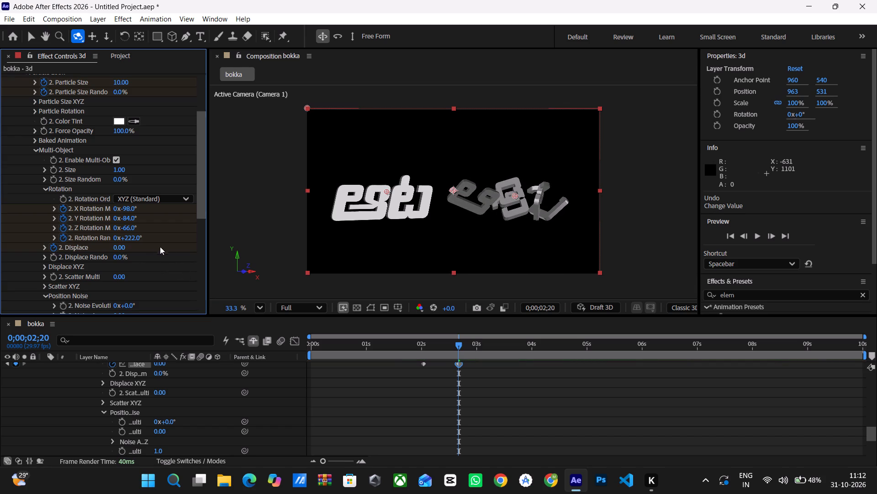
Keyframe Group 2's Multi-Object Rotation Random and its Z, Y and X Rotation at 0° at 0;00;02;20.
click(131, 236)
key(0)
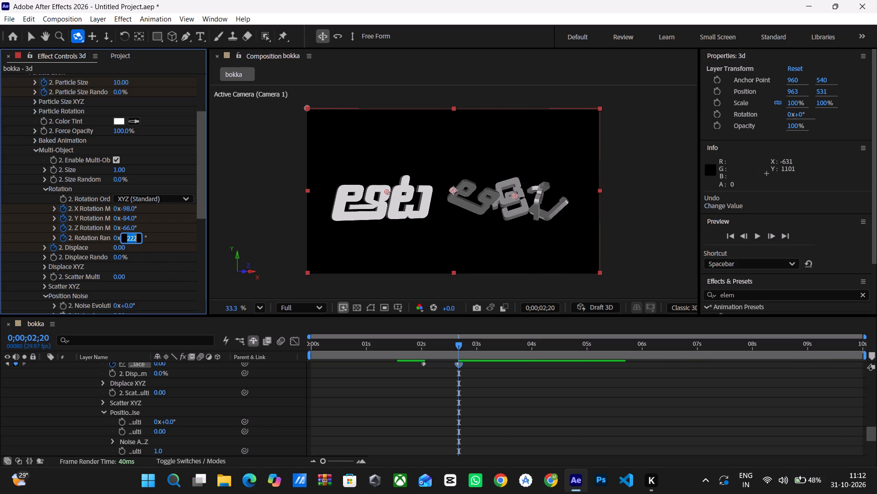
key(Return)
click(126, 227)
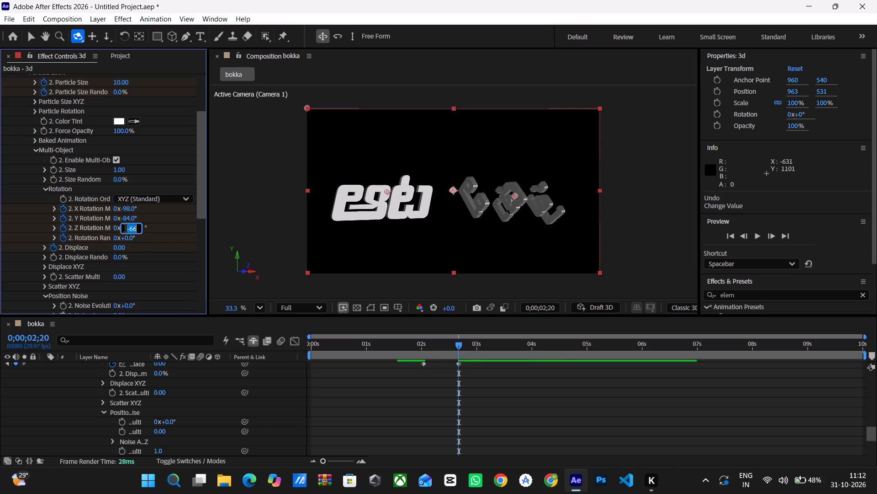
key(9)
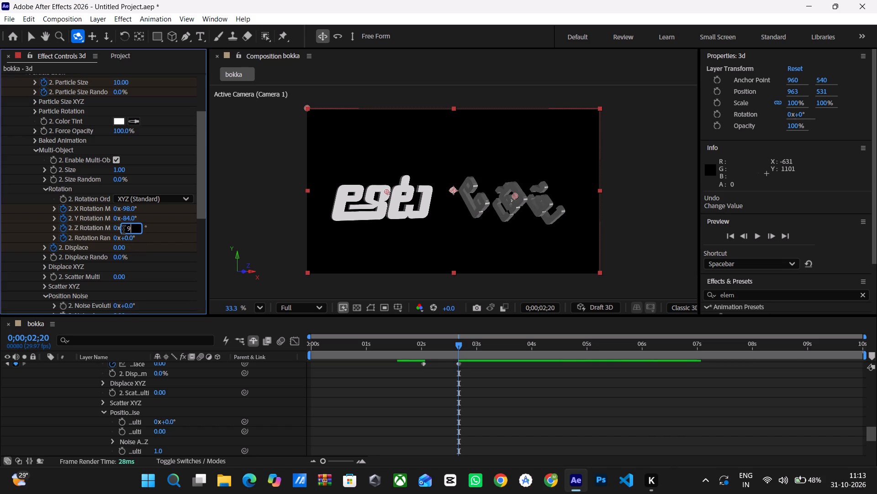
key(BackSpace)
key(0)
click(126, 221)
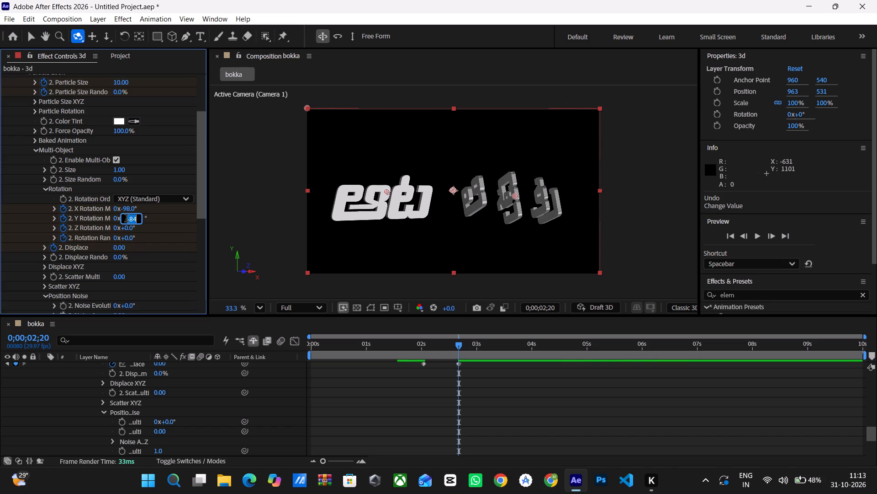
key(0)
key(Return)
click(126, 209)
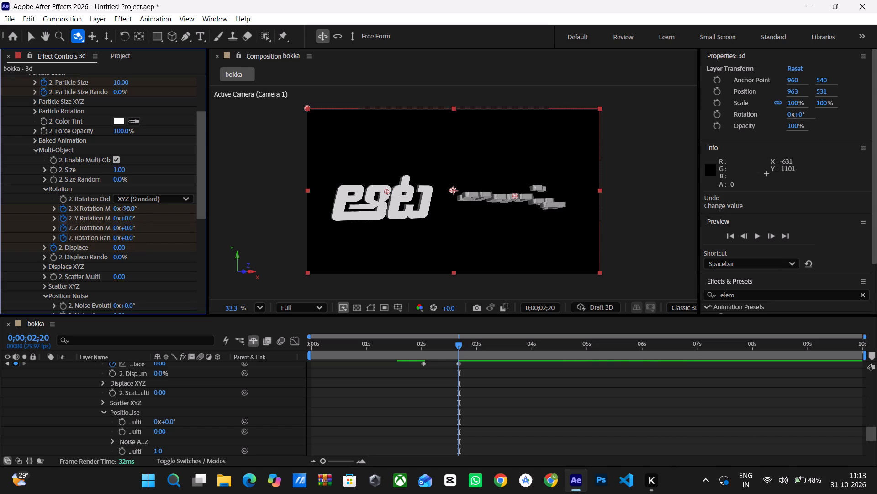
key(0)
key(Return)
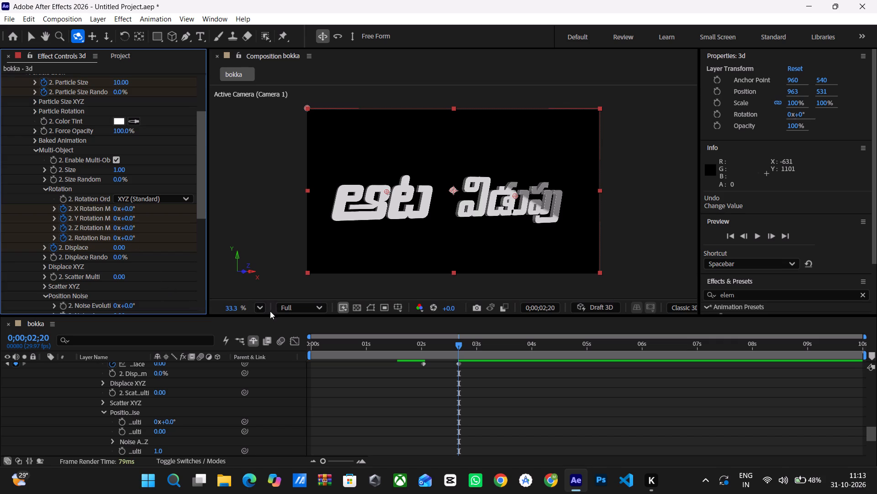
Preview the animation of both words from the start of the composition.
drag(458, 342, 257, 385)
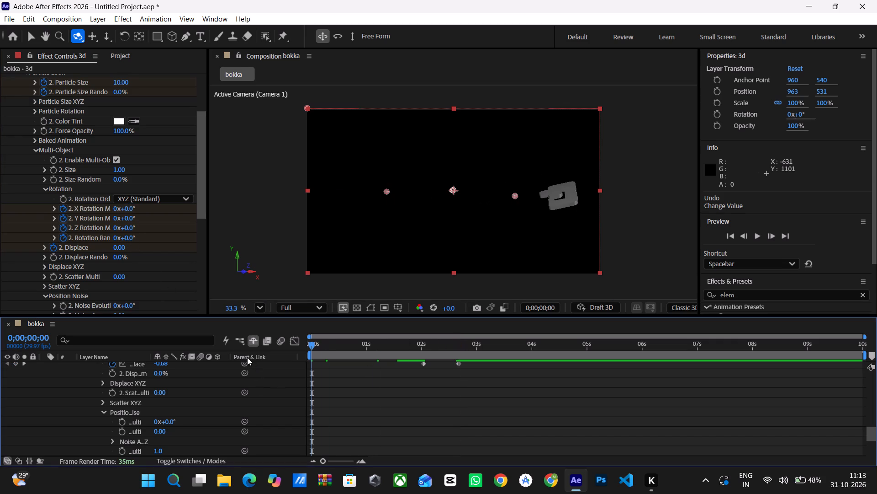
key(space)
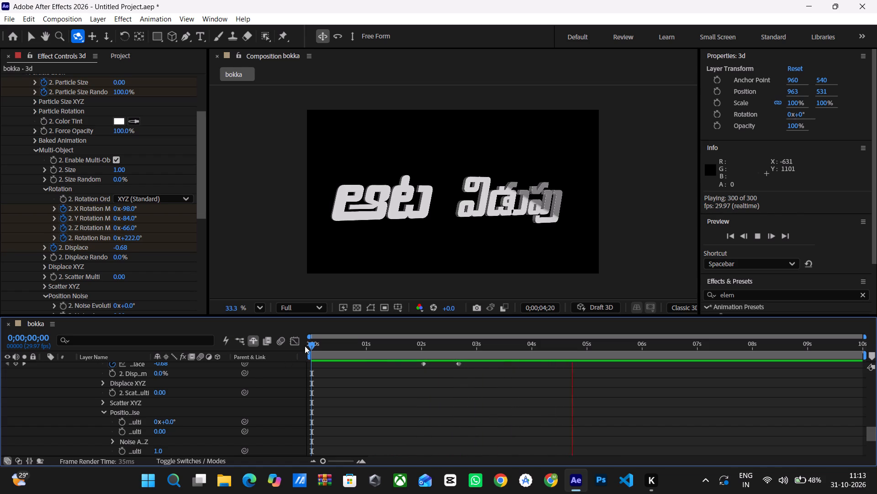
Collapse the 3d layer's expanded properties in the timeline and Element's Group 2 settings in the effect controls.
scroll(126, 374, up, 9)
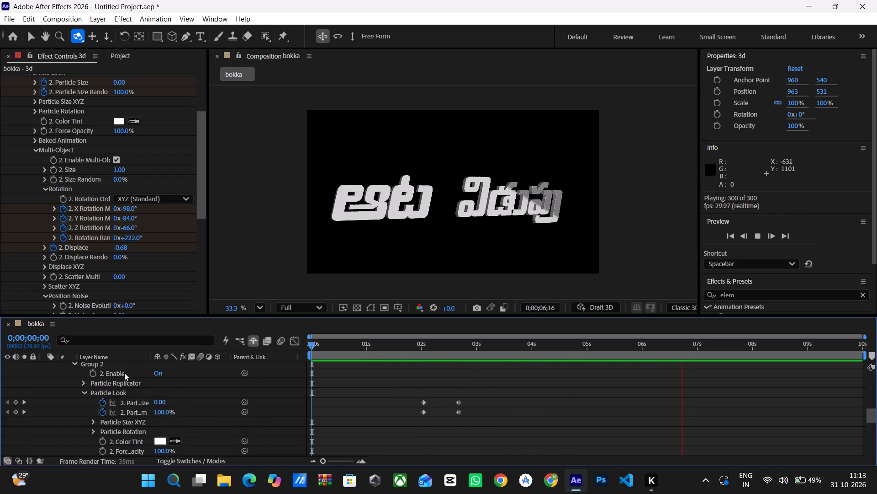
scroll(124, 373, up, 14)
click(64, 394)
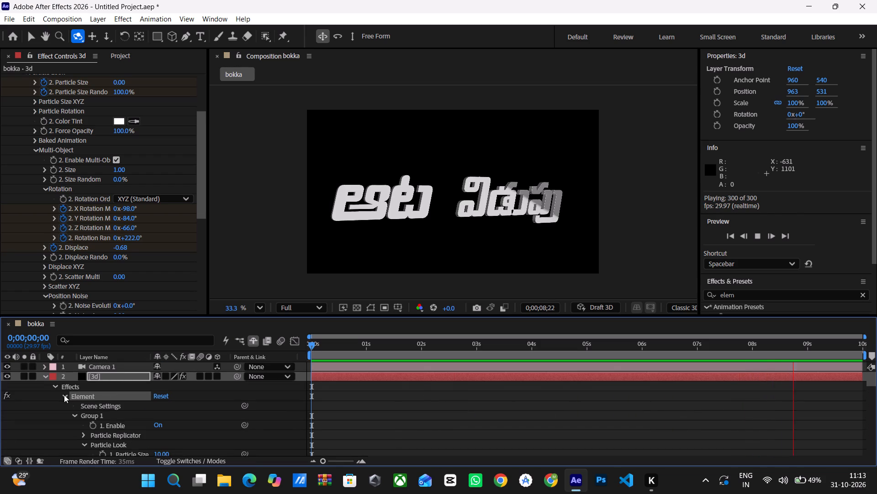
click(53, 386)
click(46, 375)
scroll(55, 250, up, 5)
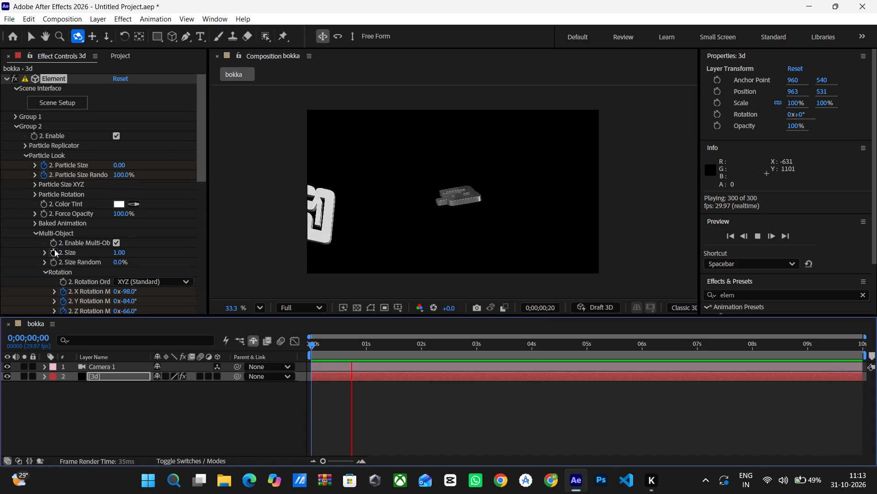
click(27, 154)
click(25, 145)
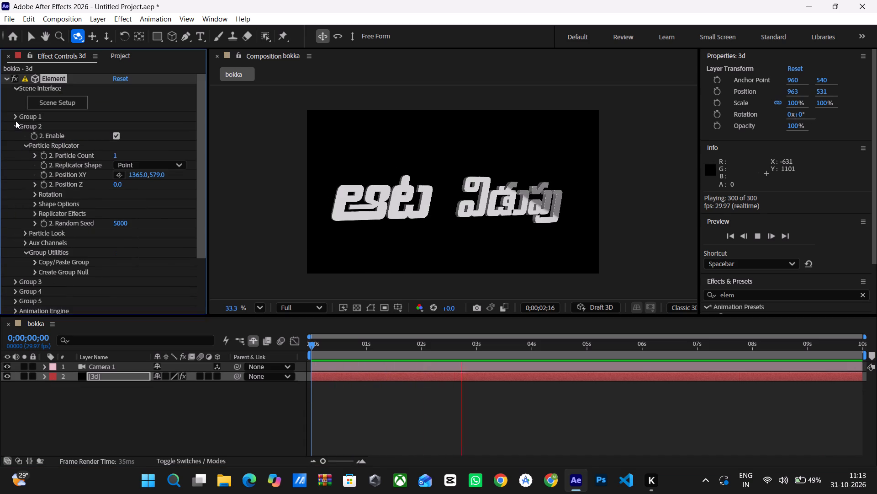
click(15, 124)
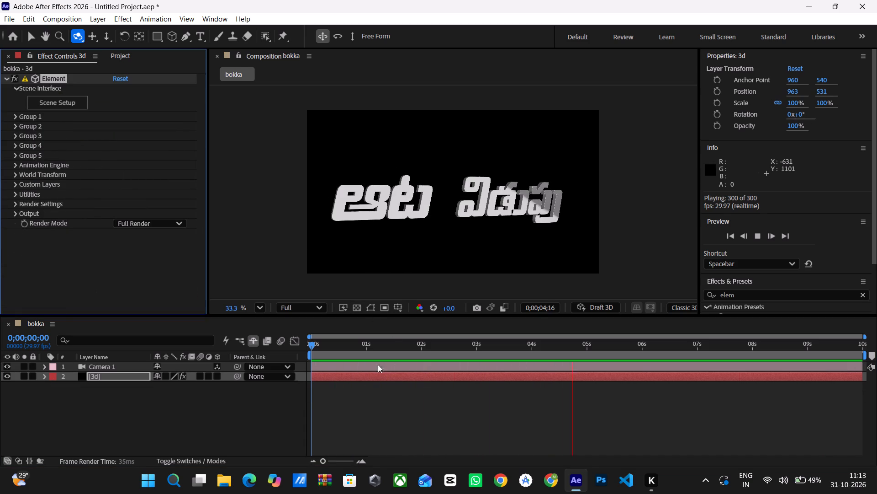
Scrub through the first seconds of the title animation and return to 0;00;00;00.
drag(311, 349, 433, 365)
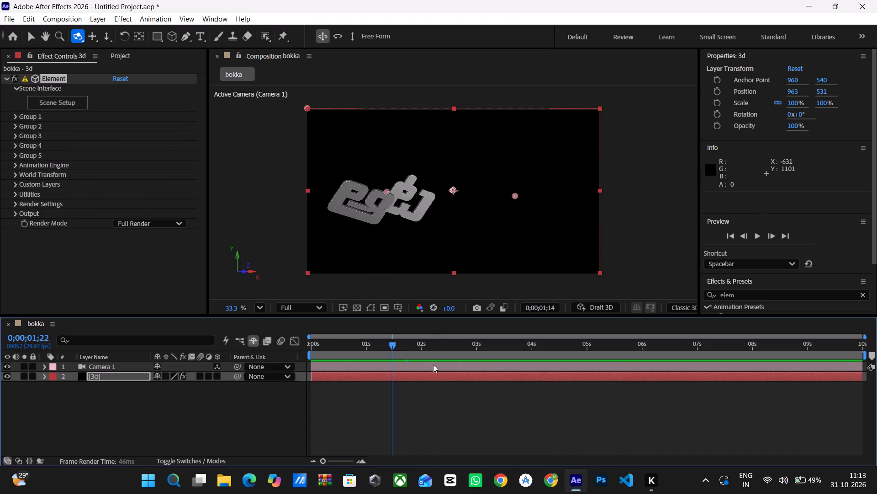
drag(433, 365, 301, 382)
Import the footagecrate-4k-super-lightning-fullscreen MOV clip from Downloads into the project as footage.
right_click(151, 403)
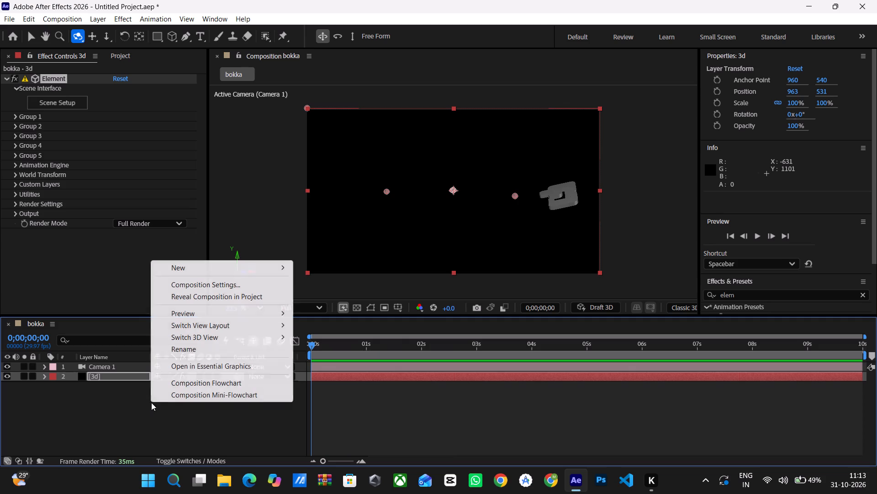
click(81, 292)
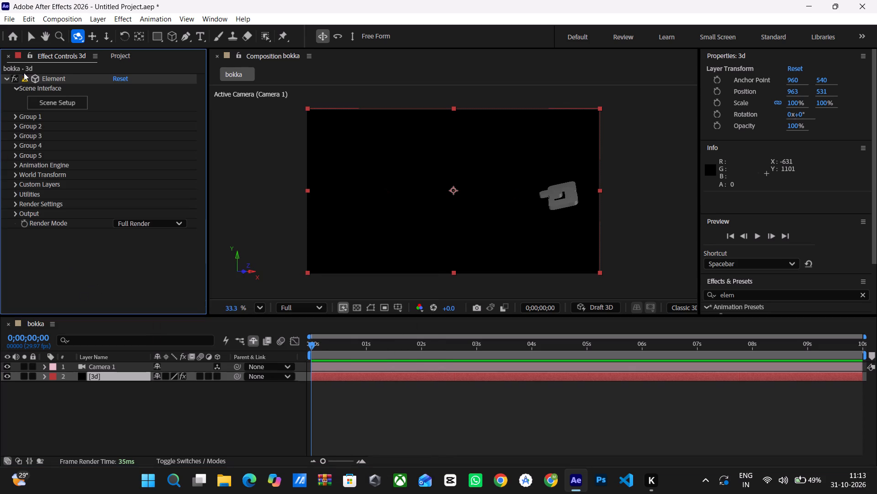
click(8, 77)
click(109, 56)
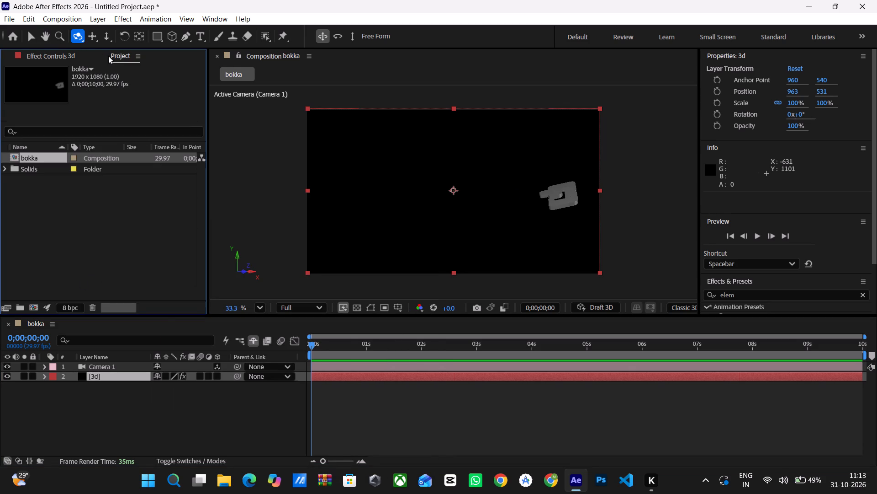
right_click(86, 218)
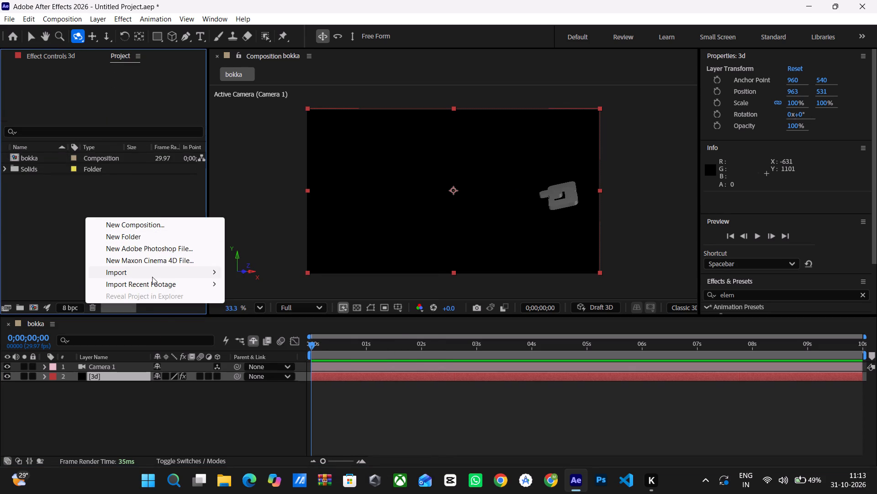
click(152, 276)
click(259, 276)
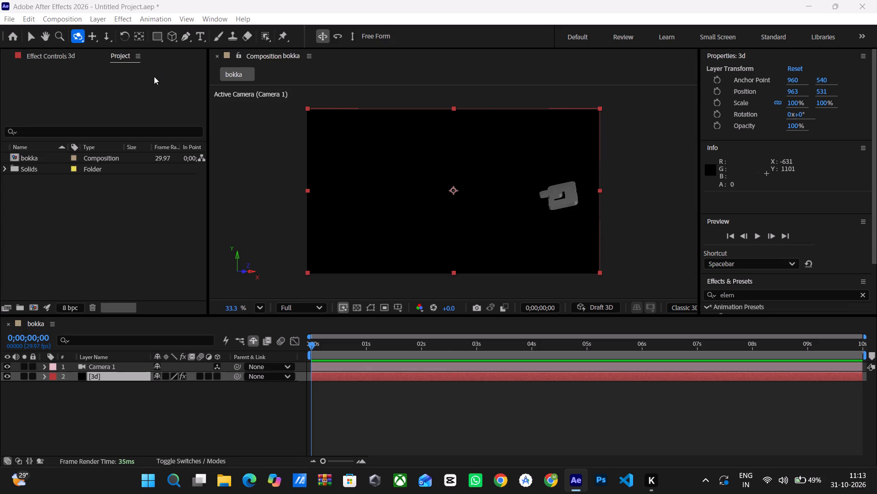
click(151, 129)
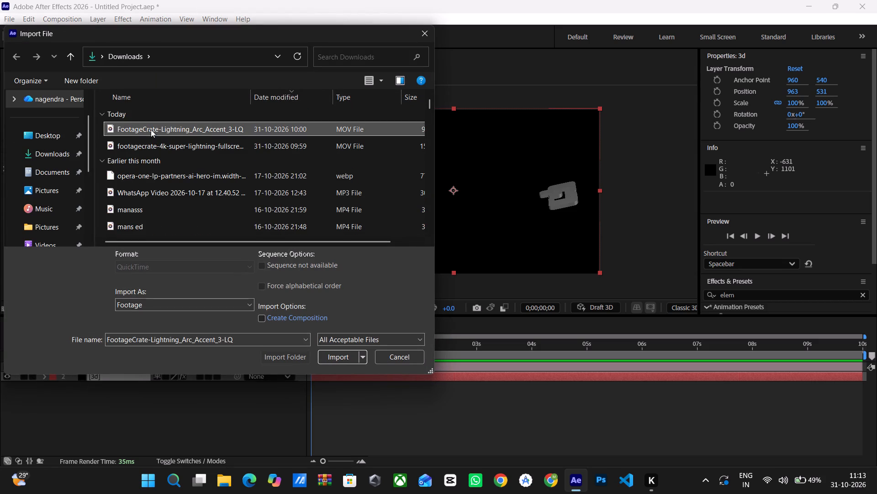
click(160, 149)
click(330, 355)
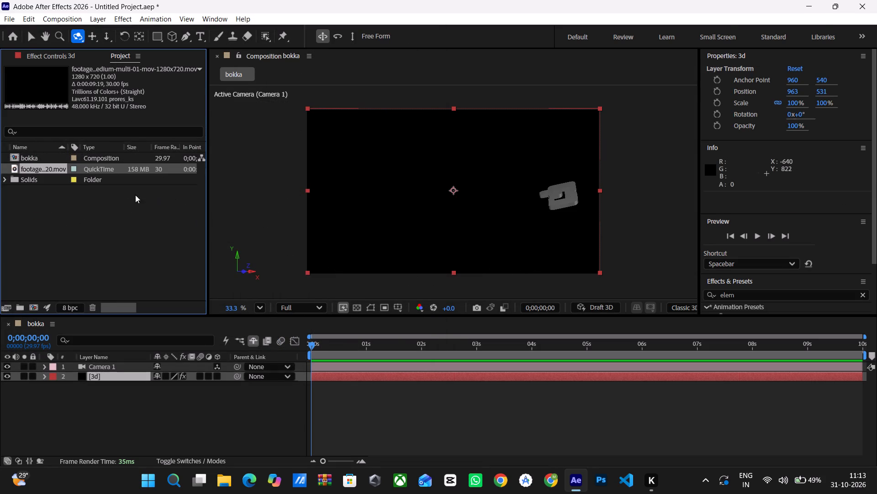
Place the lightning footage in the bokka composition and enlarge it to about 156% so it covers the whole frame.
click(32, 36)
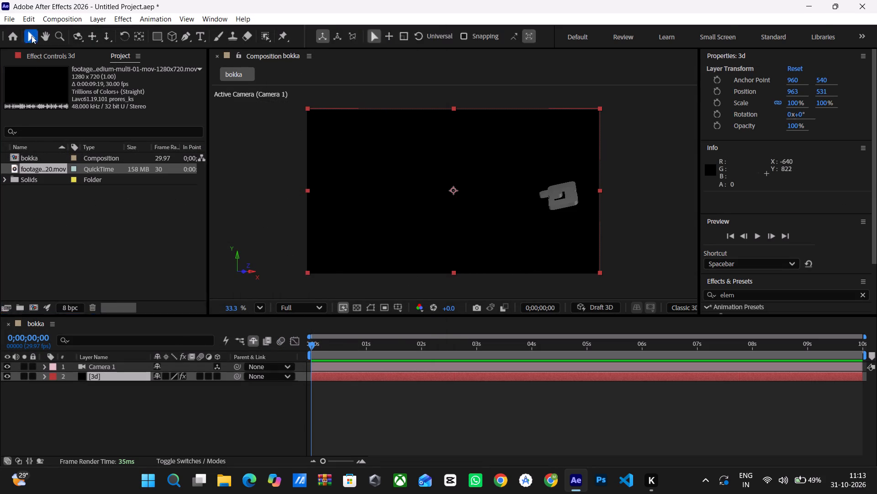
drag(42, 168, 81, 383)
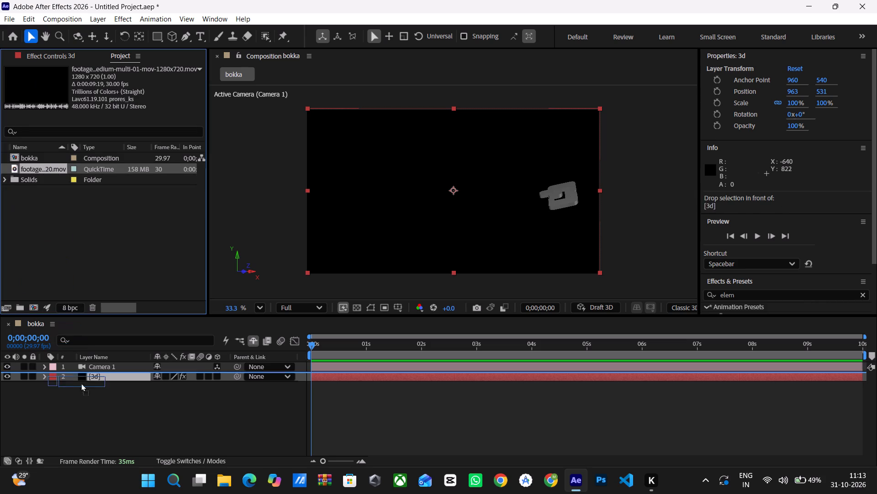
drag(81, 383, 84, 391)
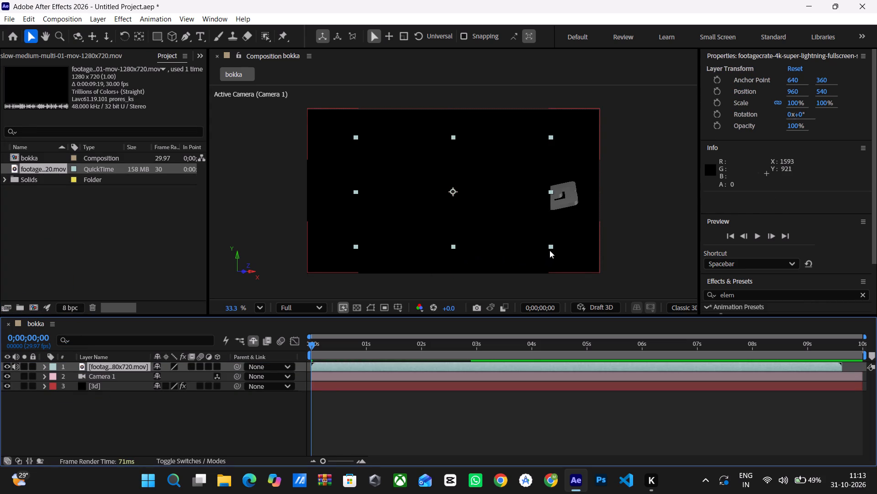
drag(551, 247, 591, 262)
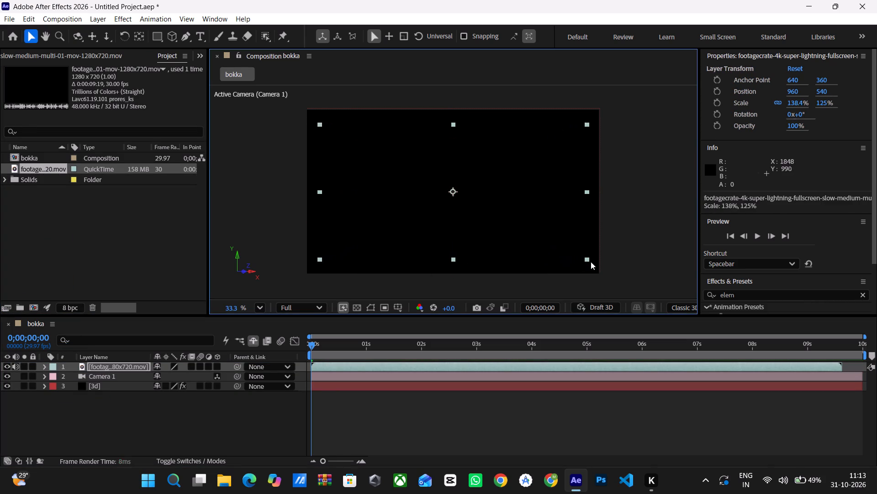
drag(591, 262, 606, 278)
Move the lightning footage layer to the bottom of the layer stack, beneath the 3d layer, checking it in playback.
drag(105, 365, 106, 375)
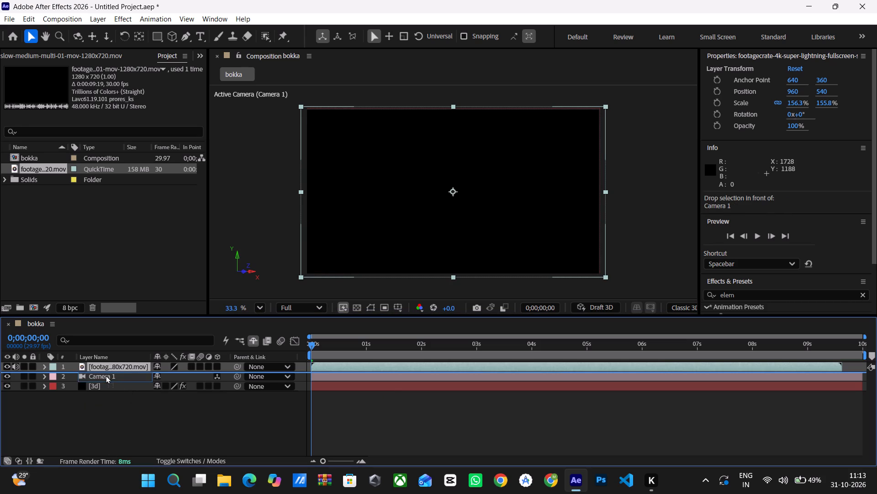
drag(106, 375, 107, 397)
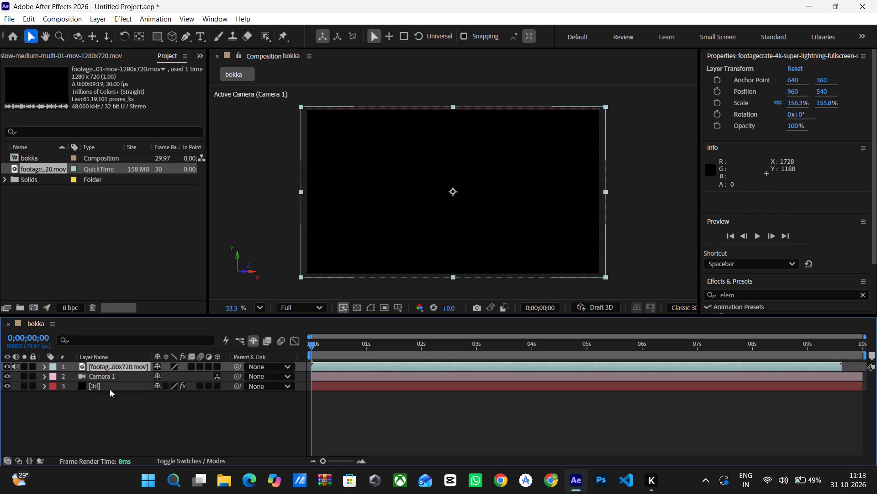
drag(106, 364, 104, 383)
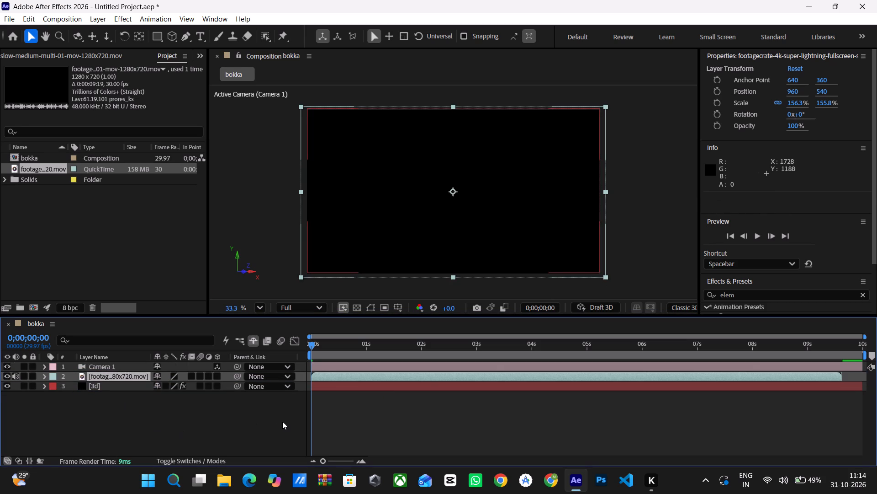
key(space)
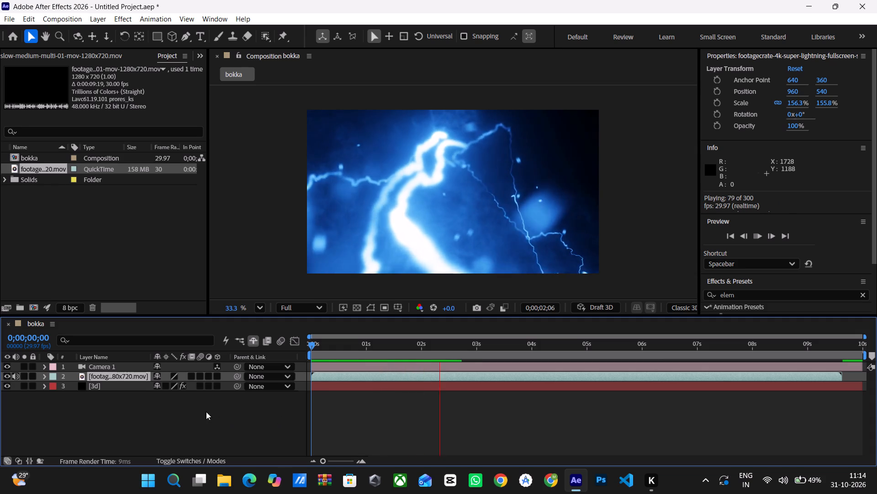
drag(106, 377, 107, 395)
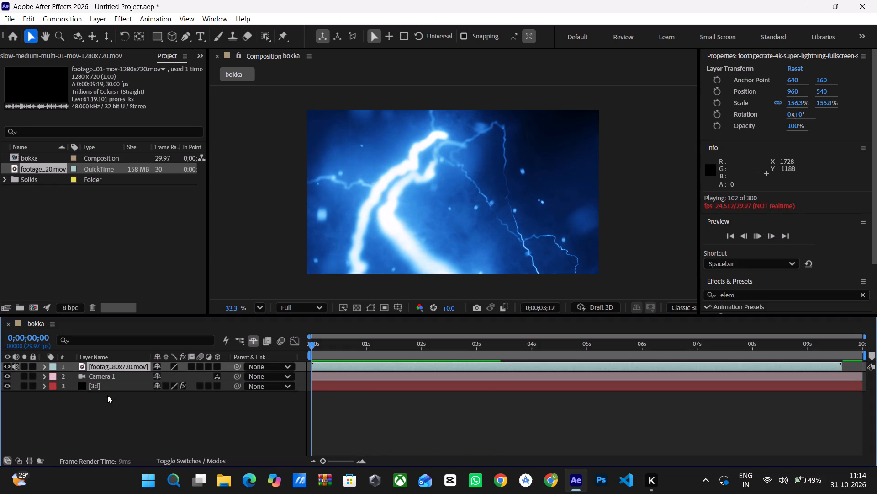
drag(103, 363, 107, 388)
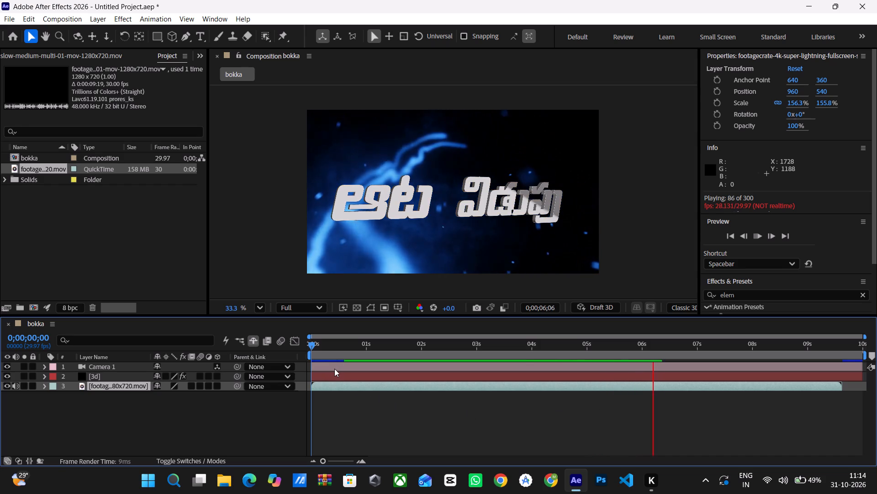
Preview the 3D title animation over the lightning background from the start of the composition.
drag(312, 345, 370, 353)
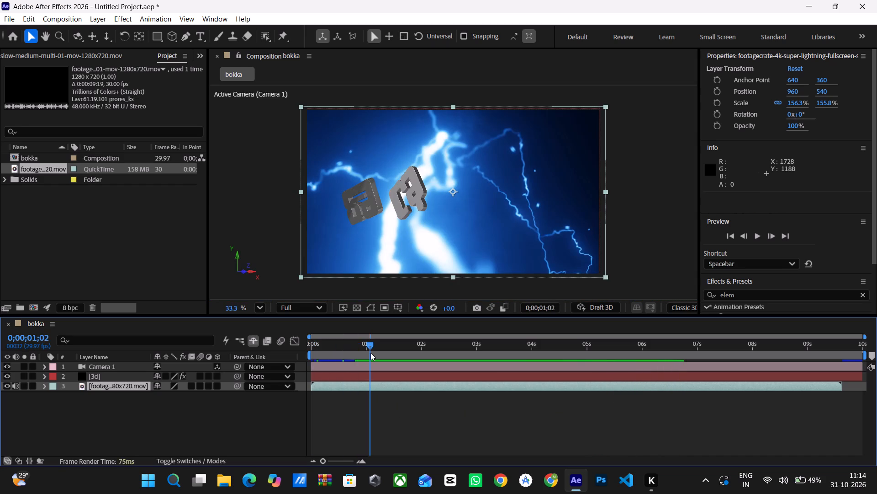
drag(370, 353, 280, 360)
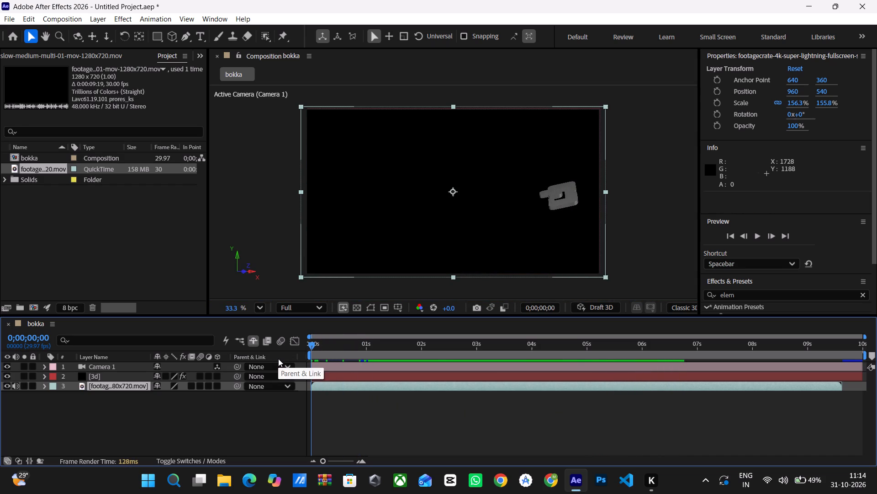
key(space)
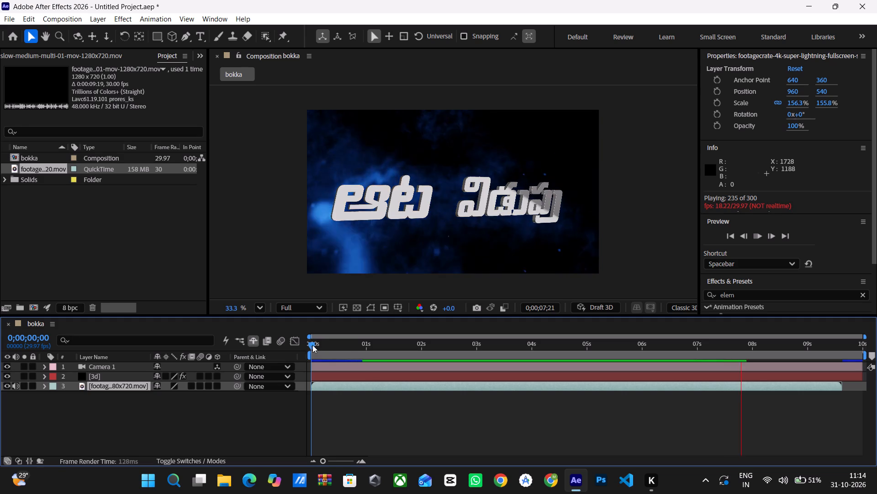
drag(310, 343, 285, 358)
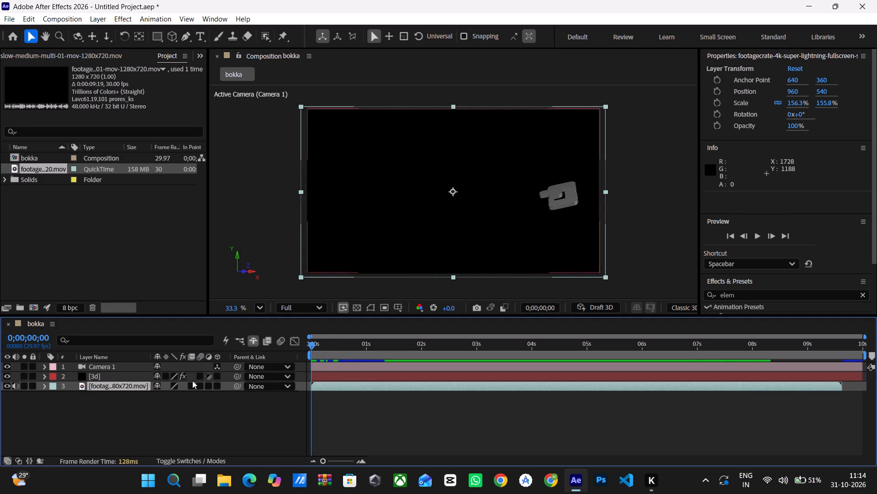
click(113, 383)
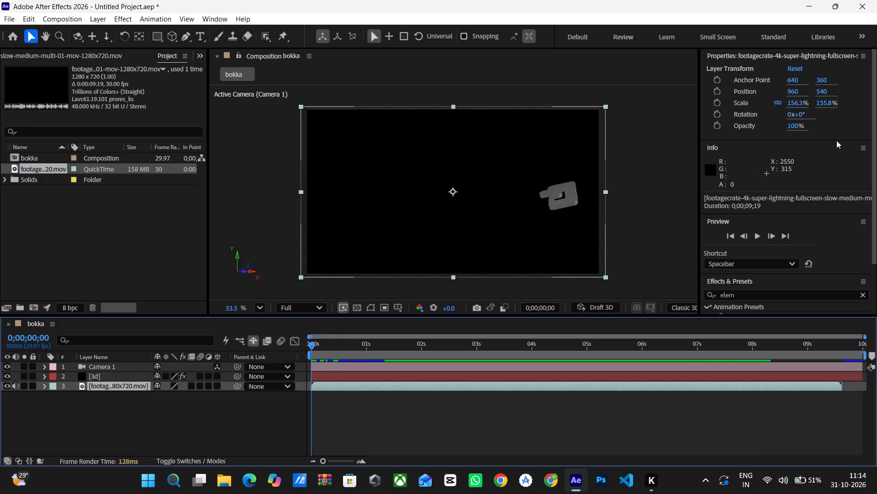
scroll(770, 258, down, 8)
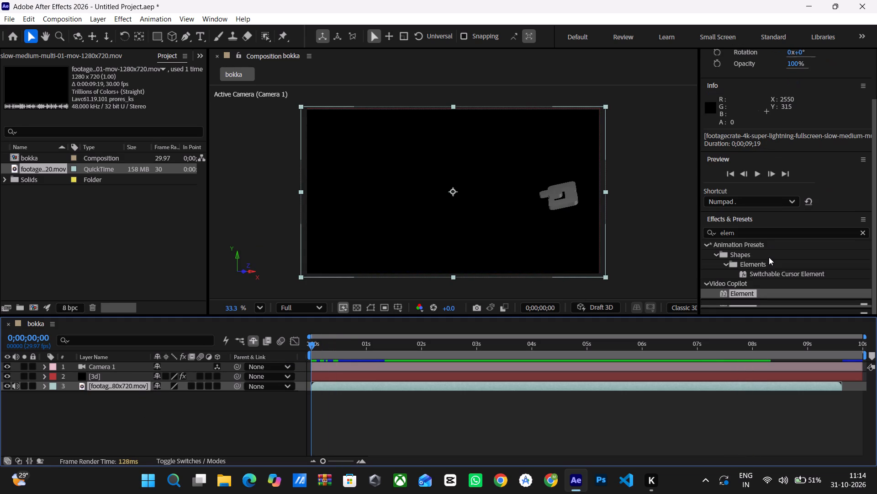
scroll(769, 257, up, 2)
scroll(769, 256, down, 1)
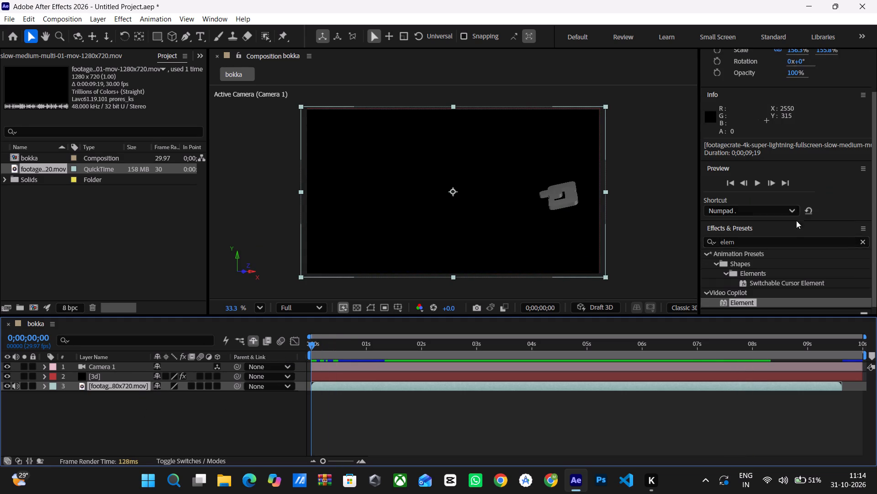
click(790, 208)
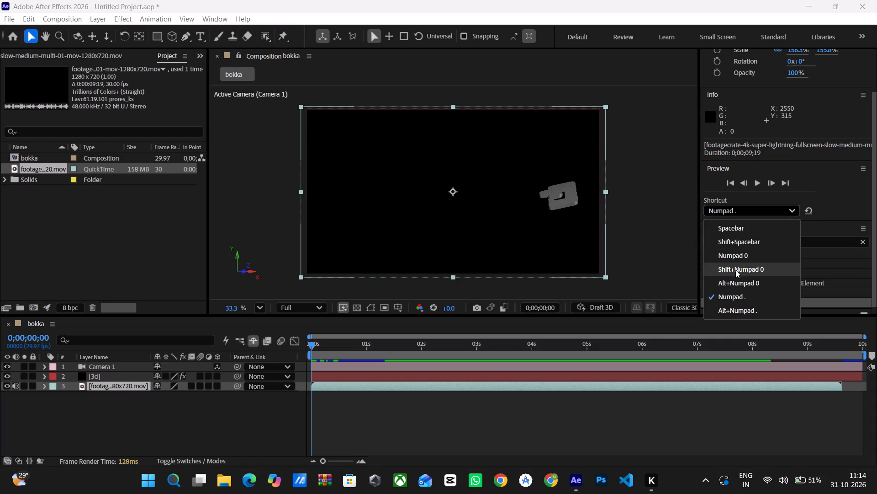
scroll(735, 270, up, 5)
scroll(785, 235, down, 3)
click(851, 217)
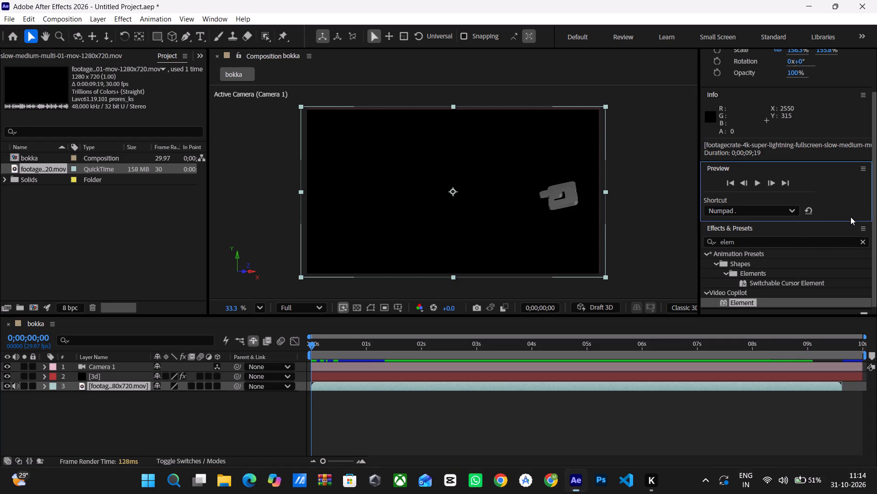
Search the effects for "brigh" and apply Brightness & Contrast to the 3d layer.
scroll(793, 228, down, 2)
click(777, 229)
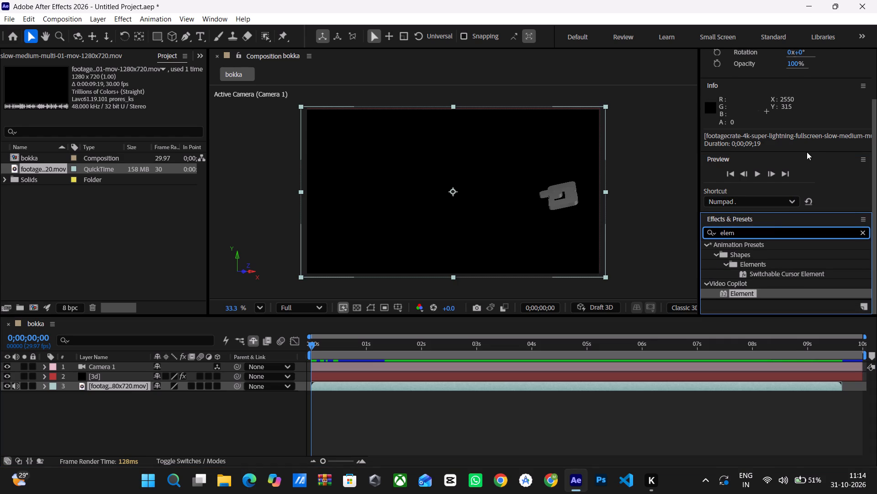
click(863, 230)
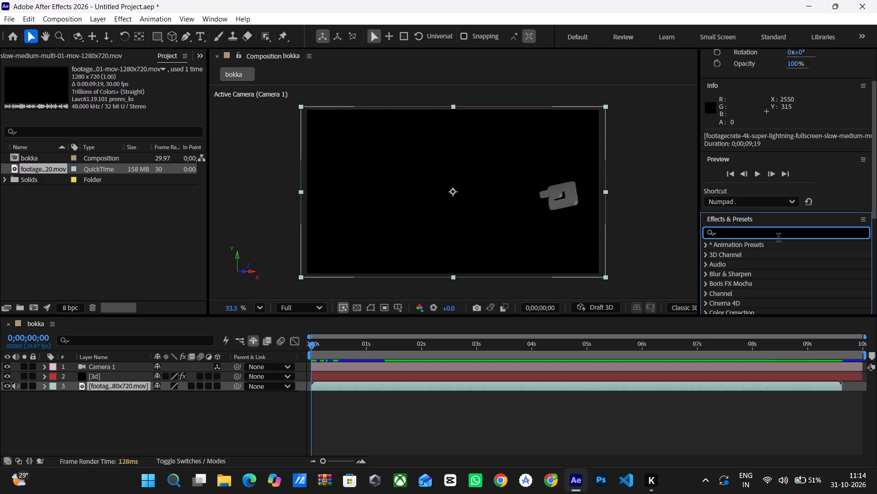
text(brigh)
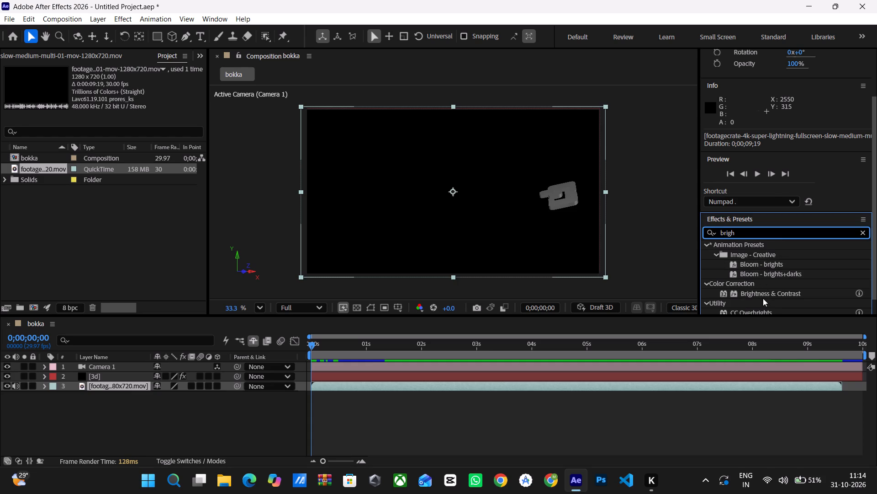
drag(760, 290, 484, 233)
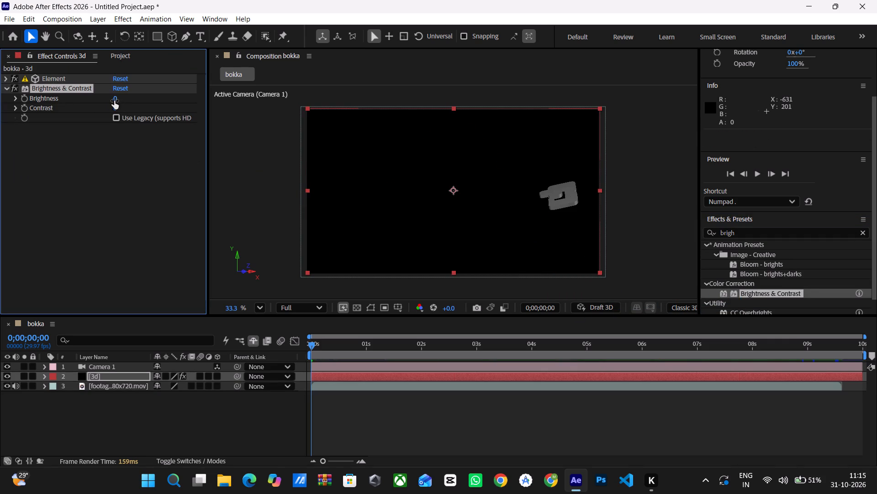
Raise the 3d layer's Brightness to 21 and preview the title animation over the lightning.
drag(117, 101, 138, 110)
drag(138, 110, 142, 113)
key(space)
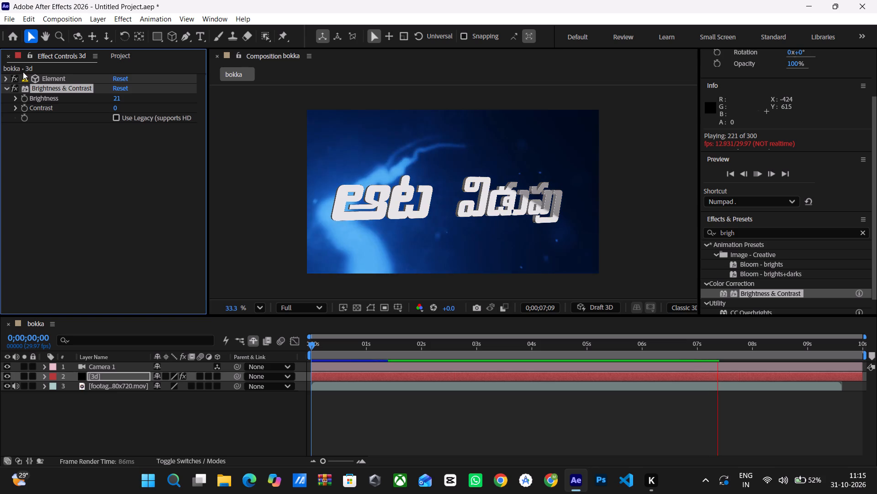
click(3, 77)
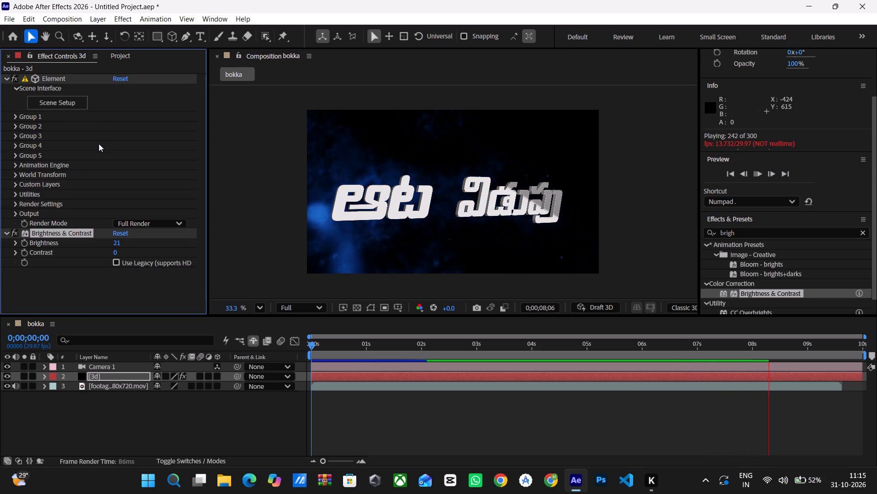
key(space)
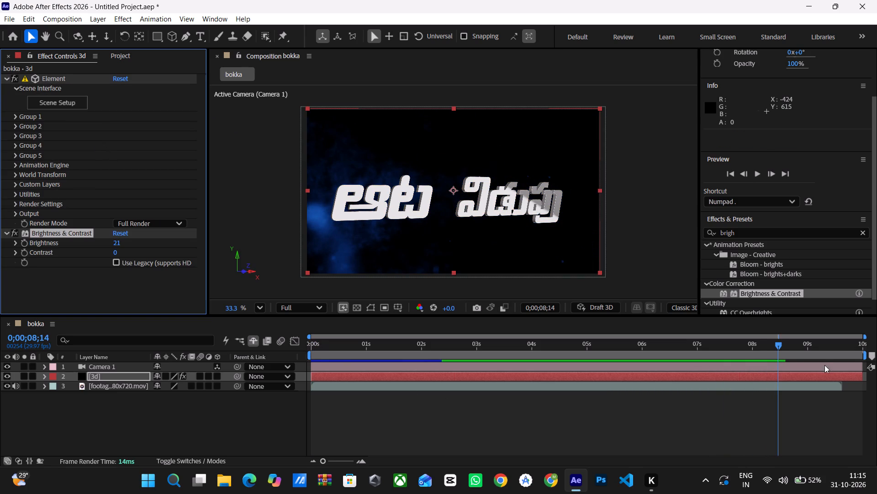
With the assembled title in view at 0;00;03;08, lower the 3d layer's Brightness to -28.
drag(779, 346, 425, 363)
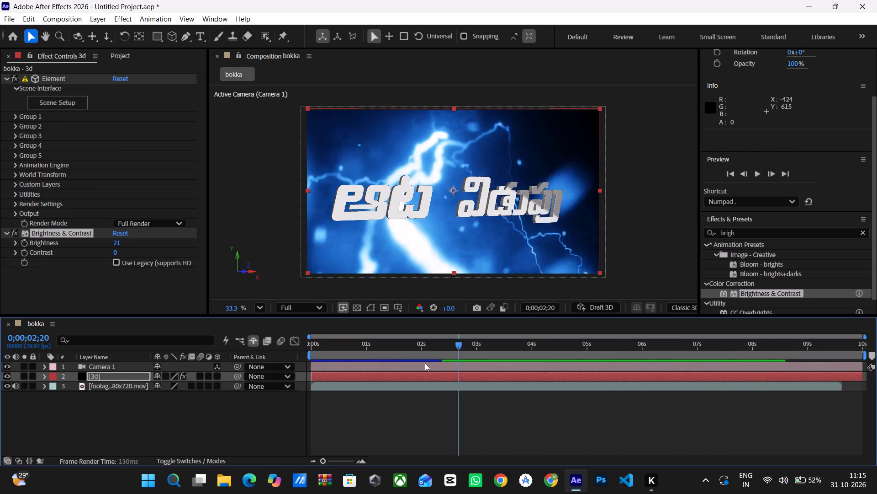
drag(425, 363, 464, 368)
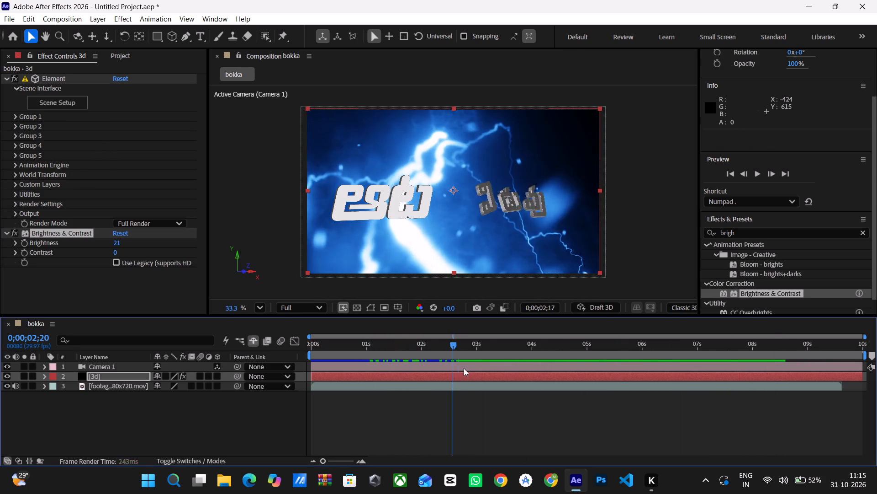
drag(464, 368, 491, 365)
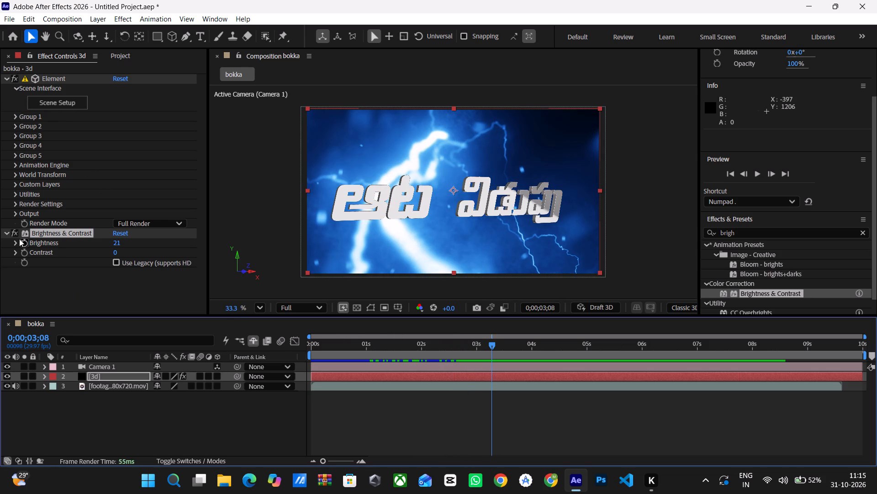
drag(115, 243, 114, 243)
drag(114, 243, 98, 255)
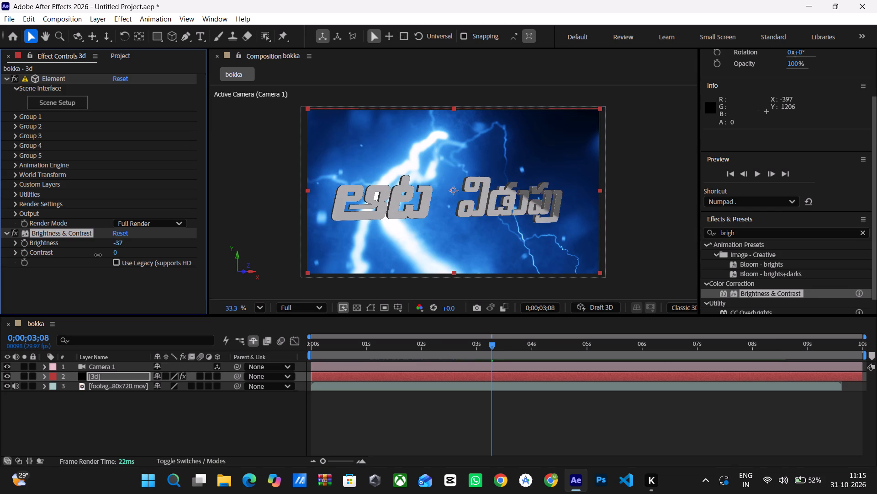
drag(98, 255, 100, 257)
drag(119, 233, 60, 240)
At the composition's first frame, set the 3d layer's Brightness to 0 and turn on keyframing for it.
drag(488, 343, 308, 370)
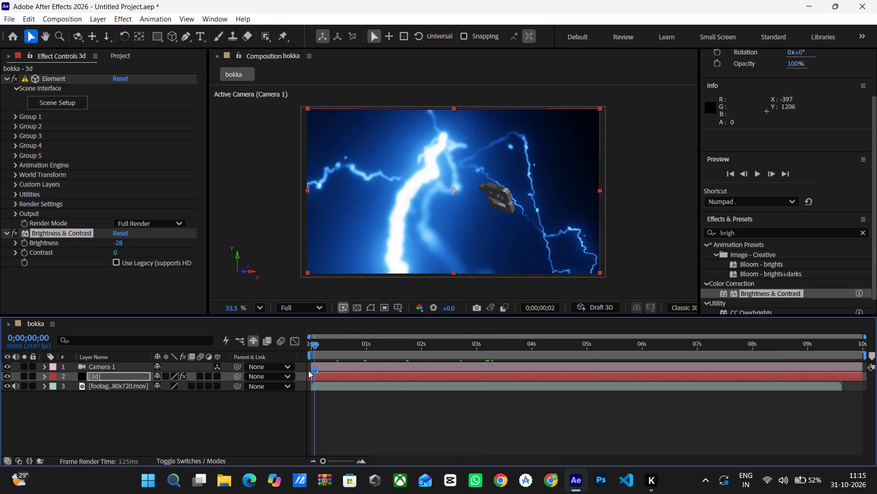
drag(308, 370, 297, 372)
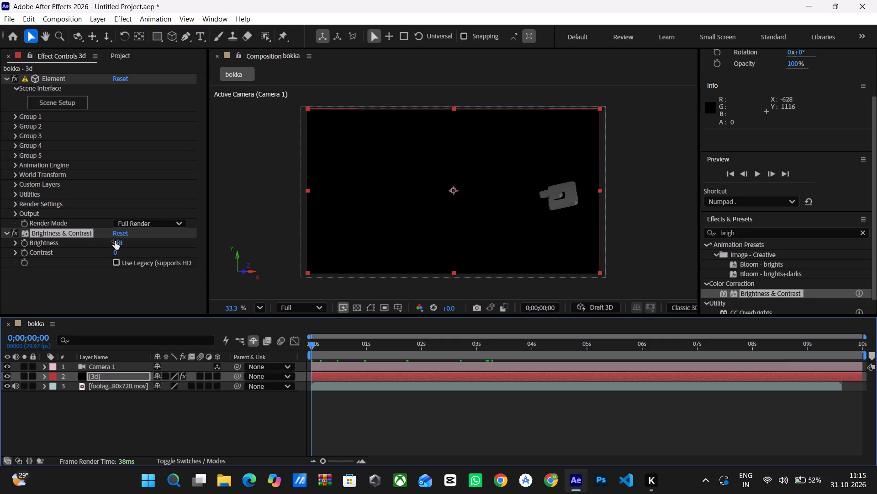
drag(118, 242, 76, 252)
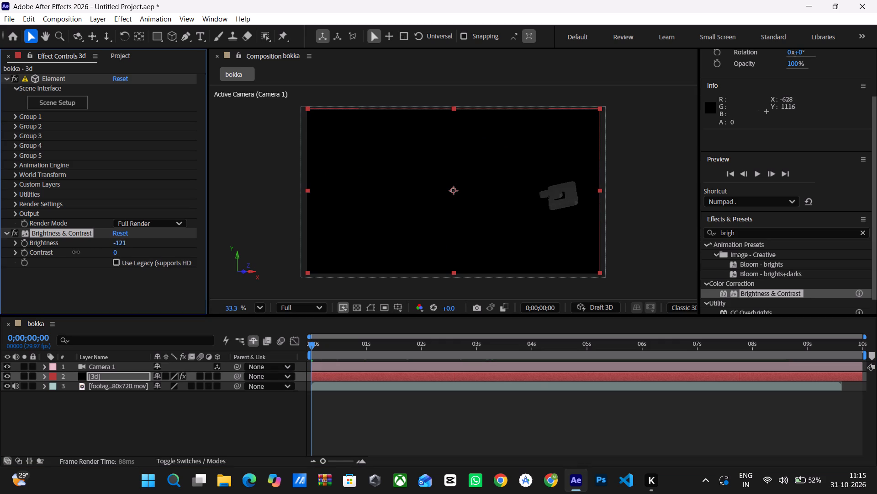
drag(76, 252, 161, 279)
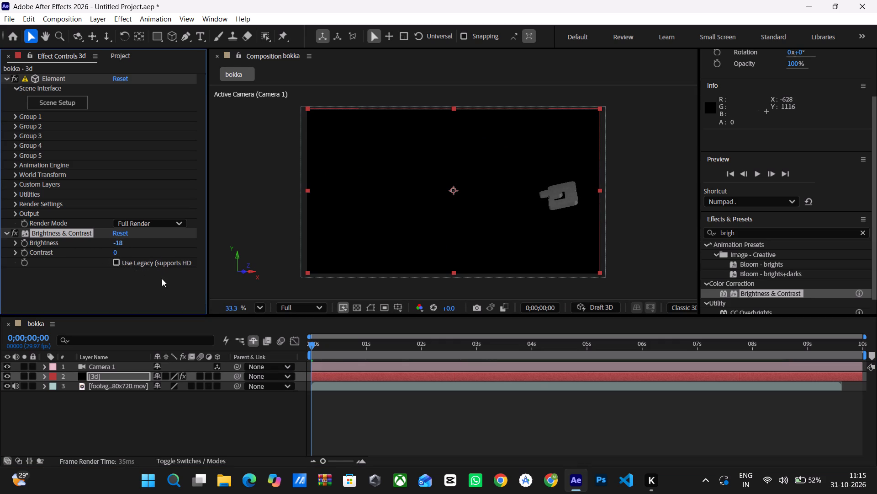
click(118, 243)
key(minus)
key(BackSpace)
key(0)
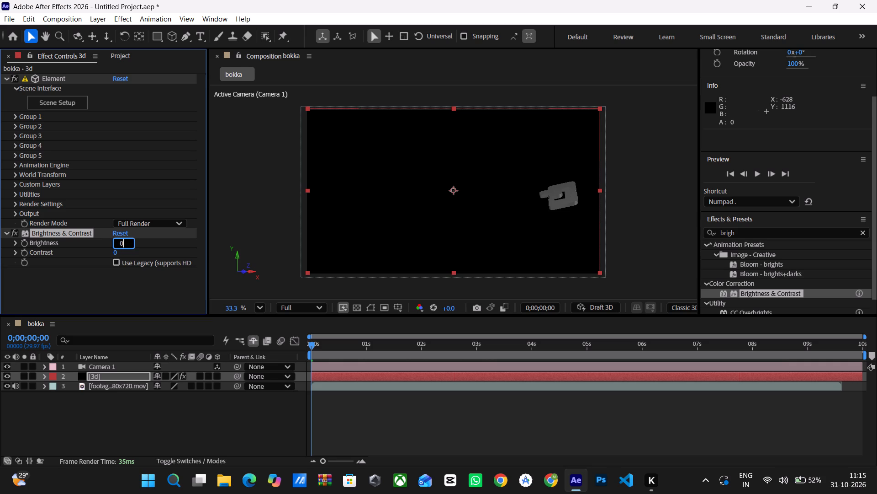
key(Return)
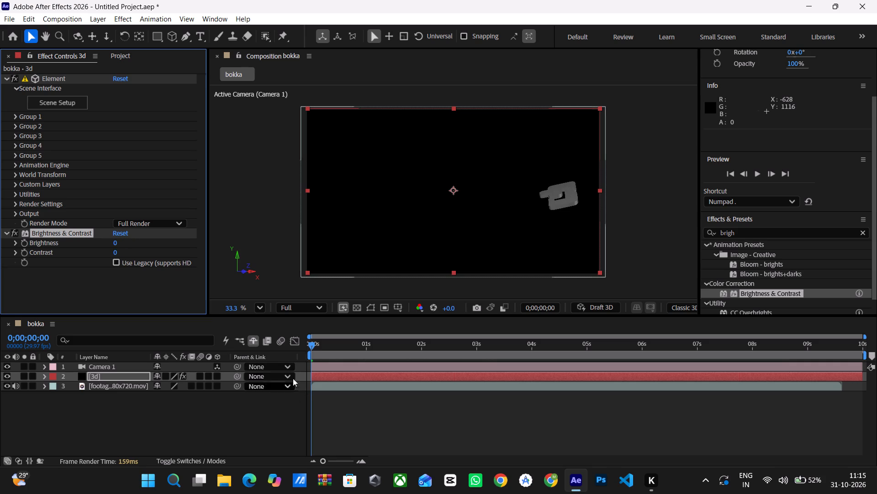
click(22, 242)
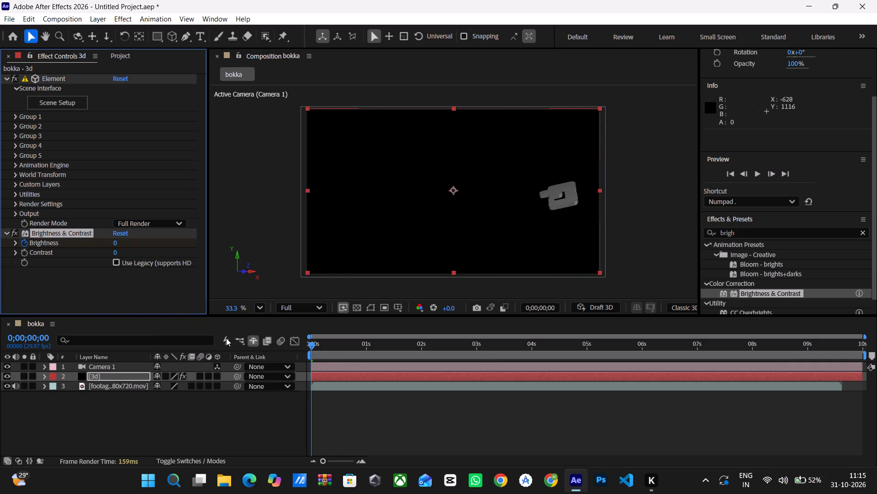
Preview the title animation from the start of the composition.
key(space)
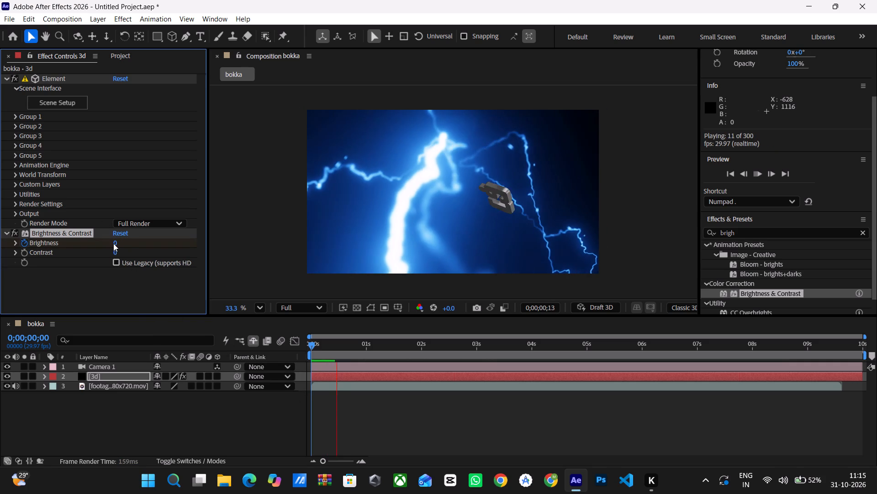
drag(113, 243, 17, 258)
click(112, 241)
click(112, 243)
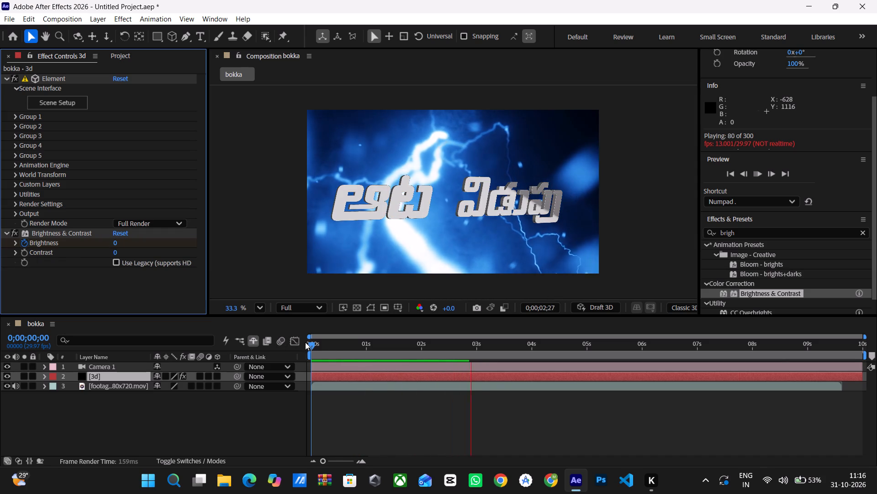
At the composition's first frame, darken the 3d layer with Brightness -150 and Contrast 100.
drag(310, 345, 302, 348)
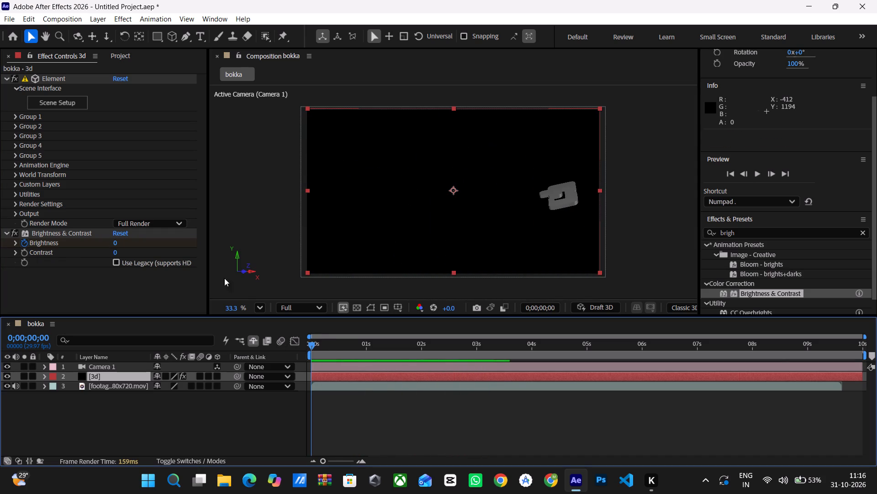
drag(114, 243, 67, 246)
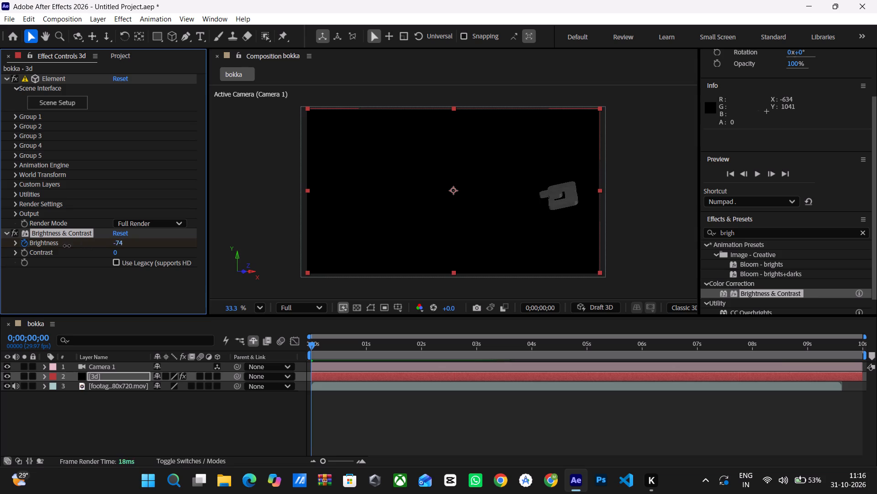
drag(67, 246, 26, 243)
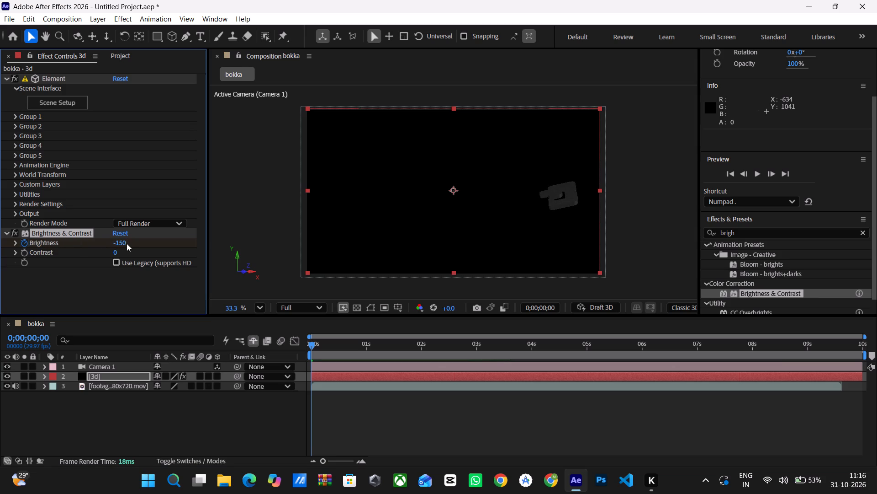
drag(116, 253, 116, 253)
drag(116, 253, 288, 261)
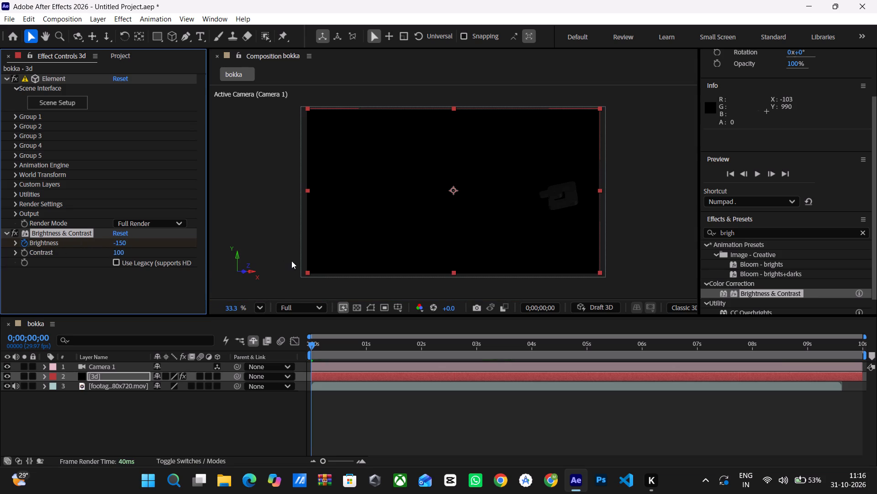
Preview and scrub the title animation from the start of the composition to review the darkened letters.
key(space)
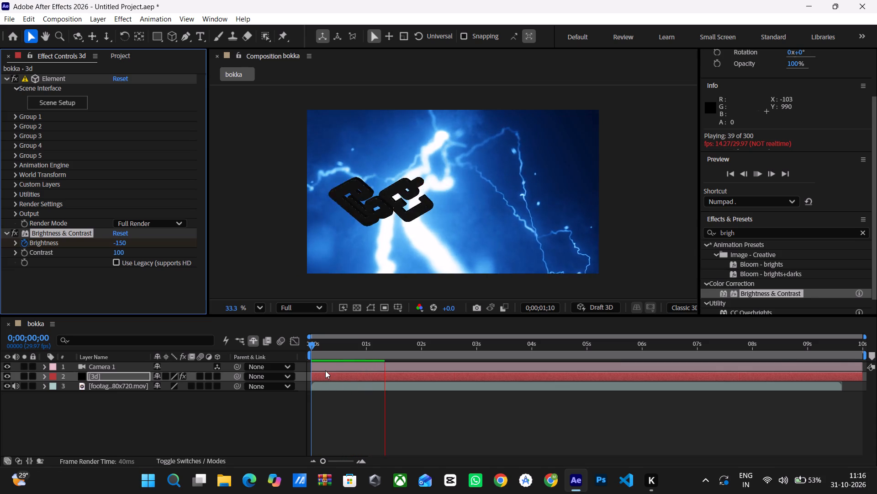
drag(307, 342, 307, 343)
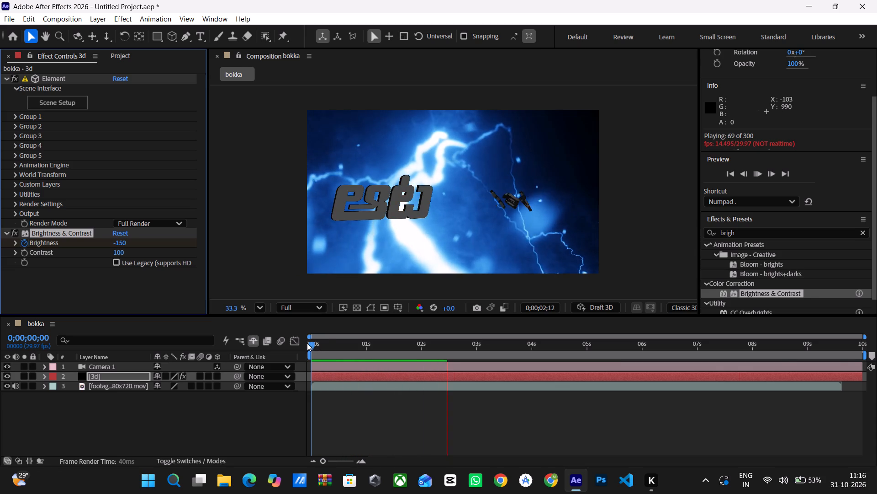
drag(307, 343, 315, 350)
click(325, 353)
drag(325, 348, 286, 354)
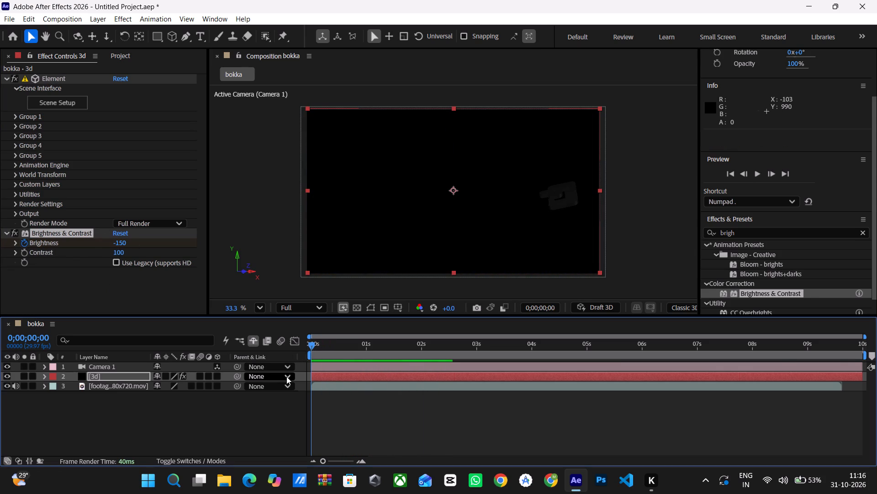
drag(312, 343, 379, 357)
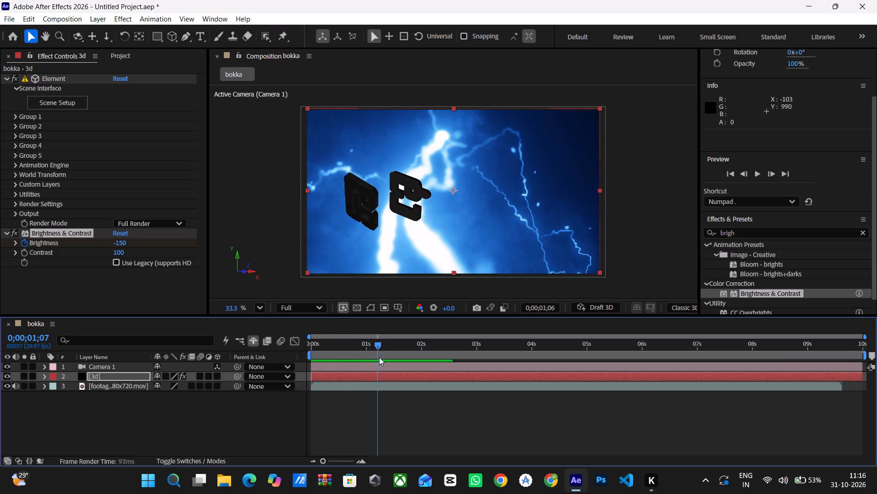
drag(379, 357, 271, 364)
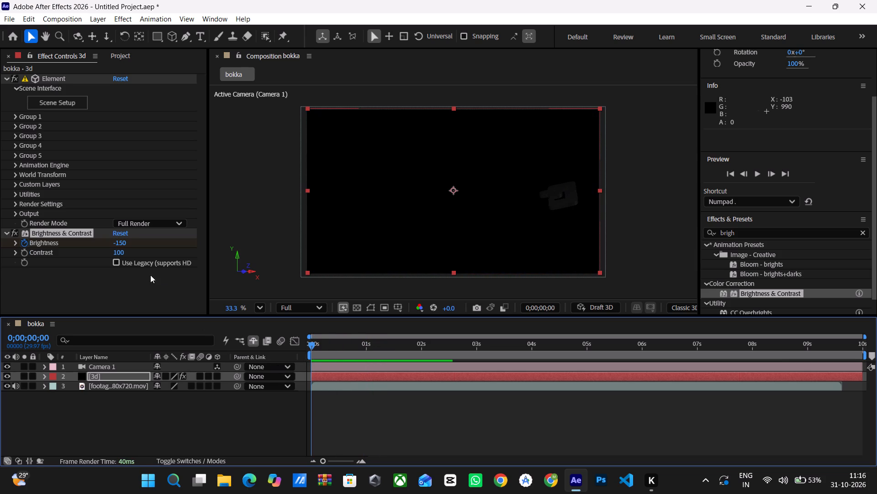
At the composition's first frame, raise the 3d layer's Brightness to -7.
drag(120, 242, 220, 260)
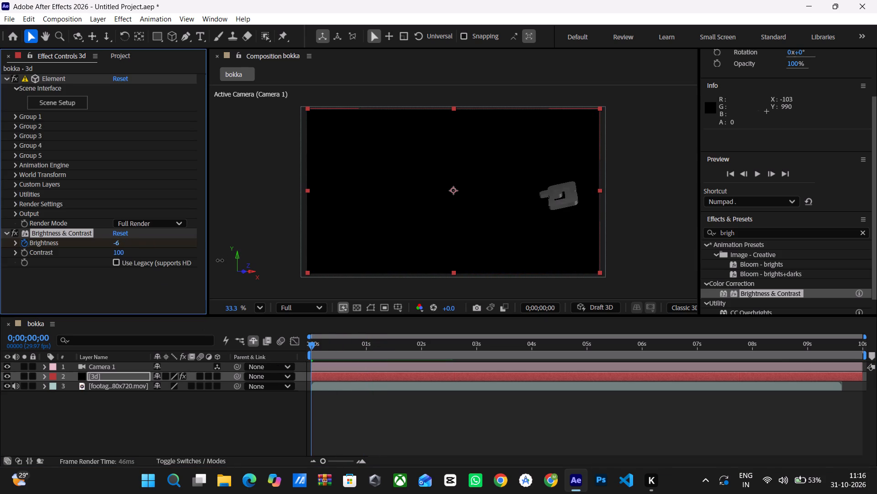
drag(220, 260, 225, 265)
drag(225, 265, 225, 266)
Preview the title animation through the assembled title to check the brightened letters.
key(space)
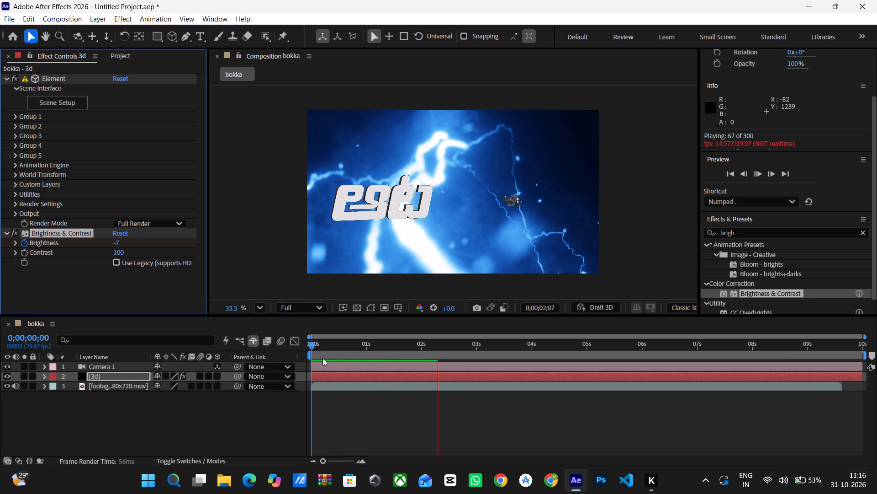
key(space)
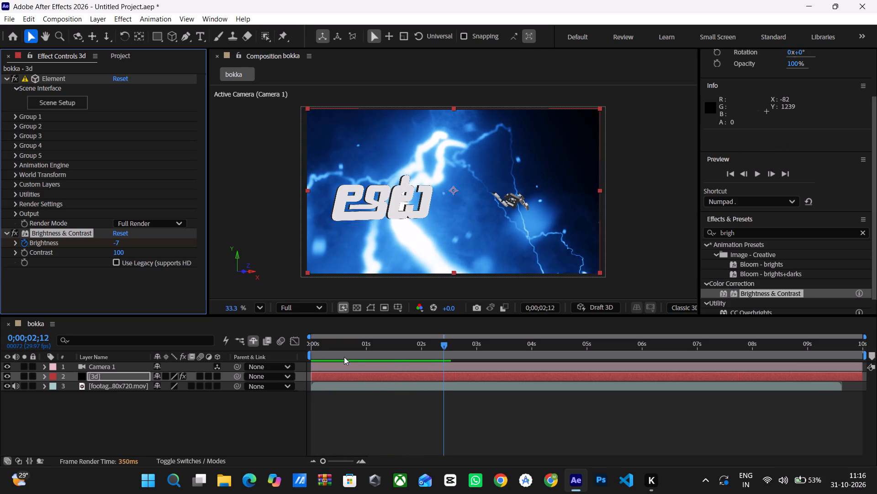
key(space)
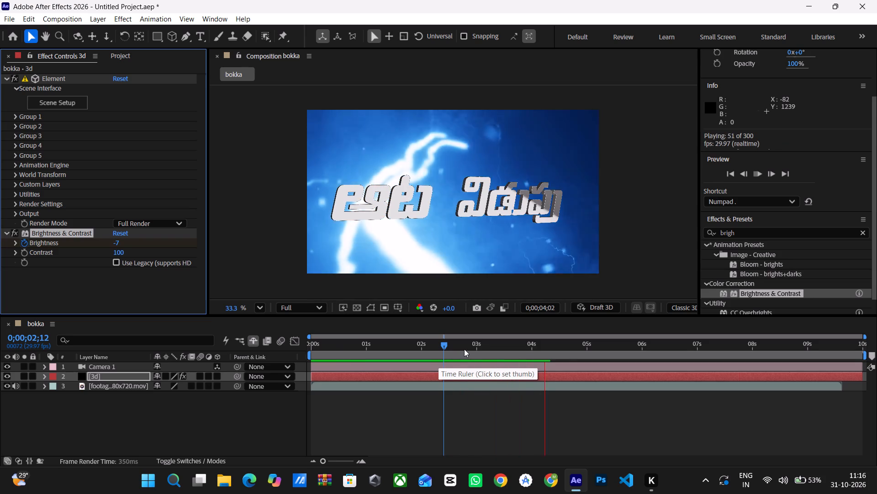
At the composition's first frame, turn off Brightness keyframing on the 3d layer and set Brightness to 0.
drag(444, 345, 289, 344)
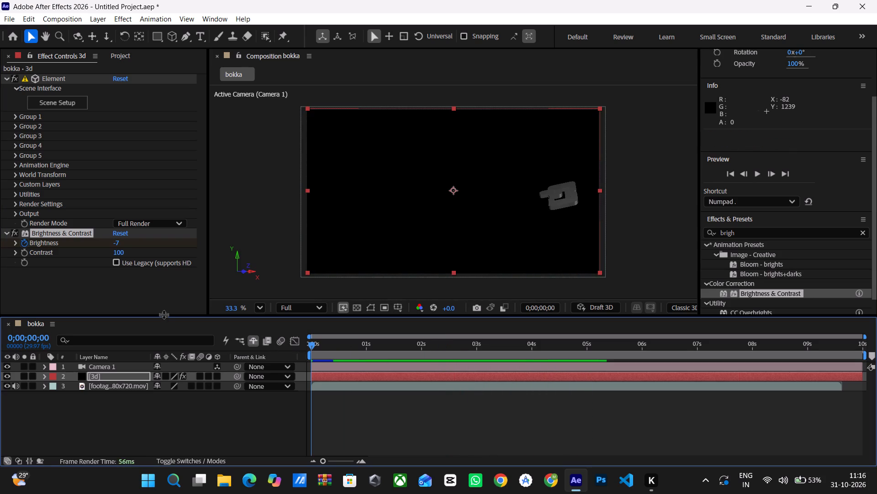
click(20, 242)
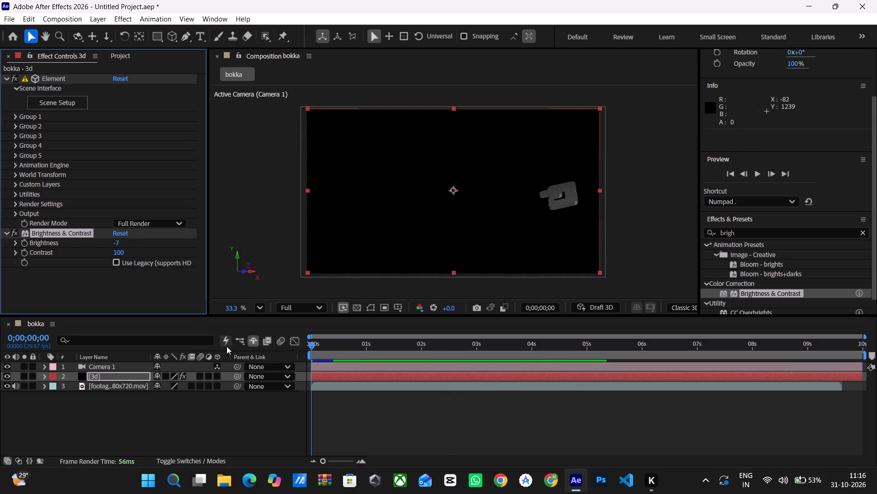
drag(120, 241, 106, 245)
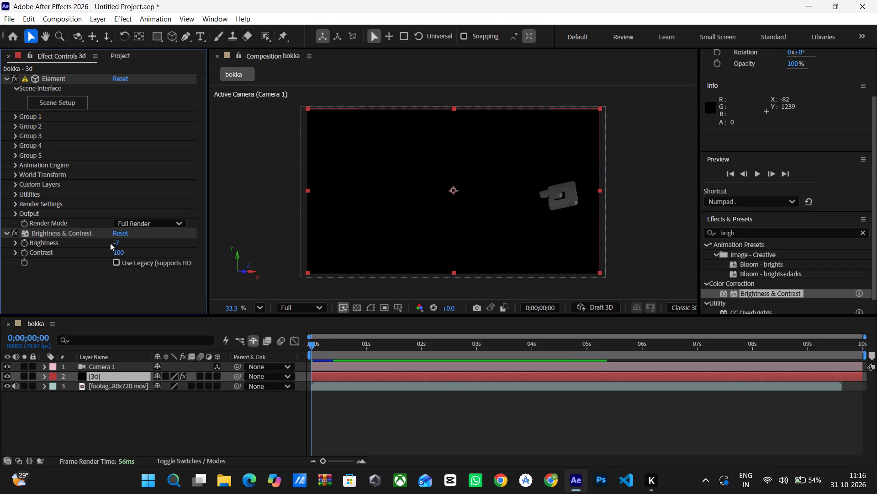
click(113, 242)
click(116, 244)
key(0)
key(Return)
Enable Use Legacy on the 3d layer's Brightness & Contrast effect and set Contrast to 0.
key(space)
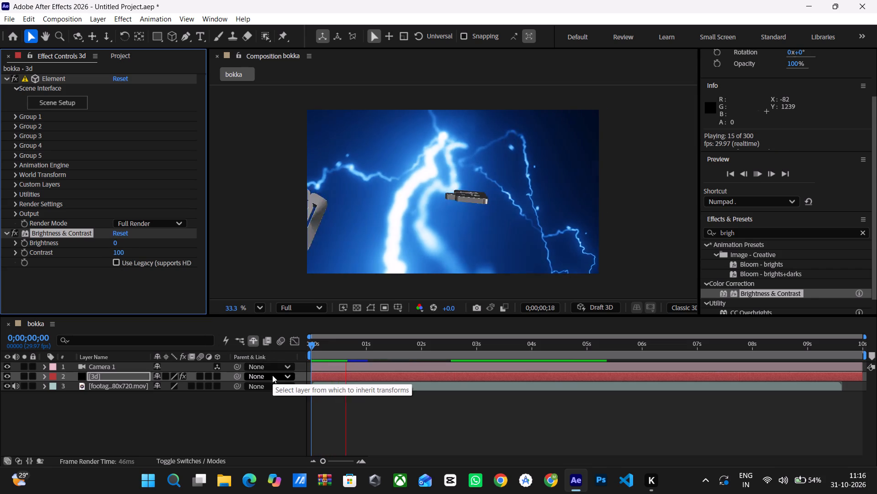
click(142, 261)
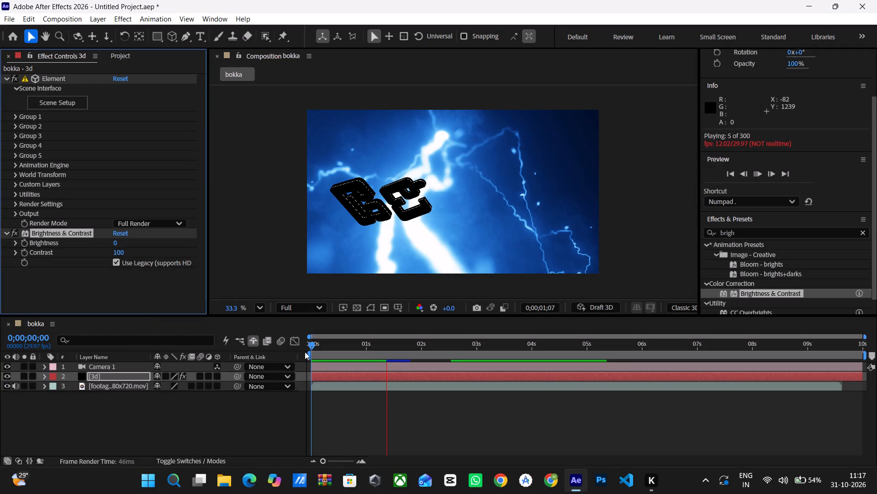
drag(312, 342, 242, 345)
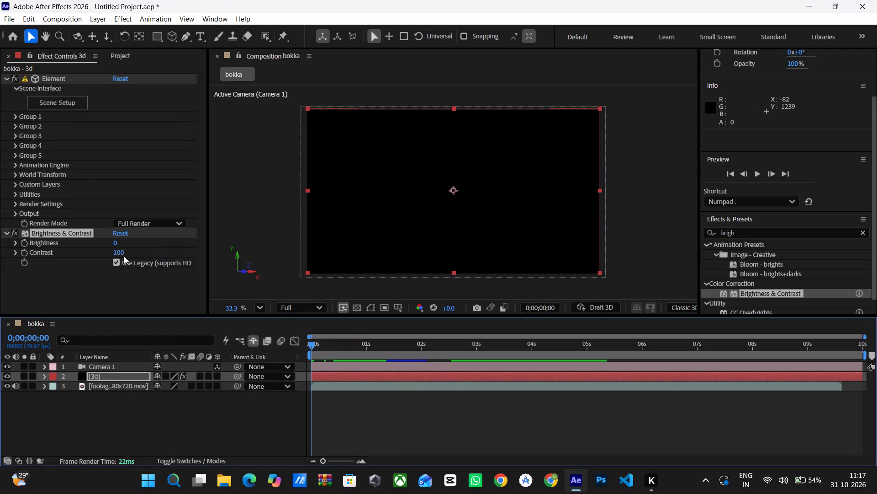
click(116, 252)
key(0)
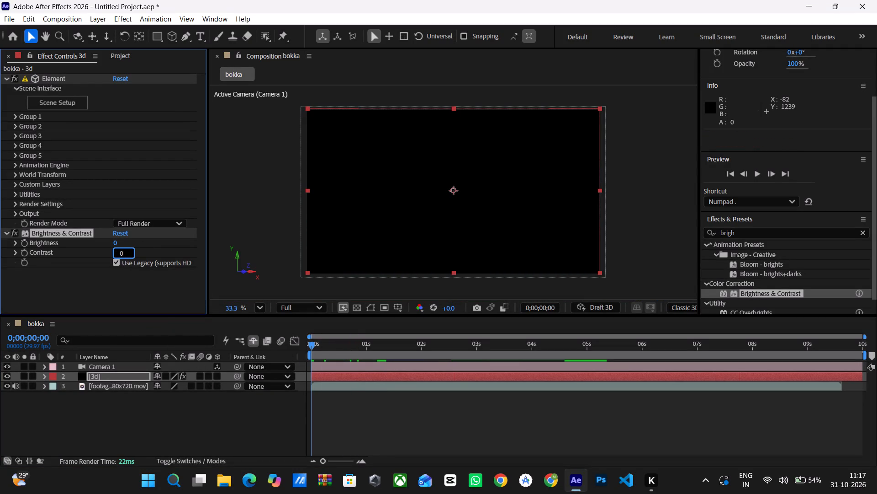
click(351, 424)
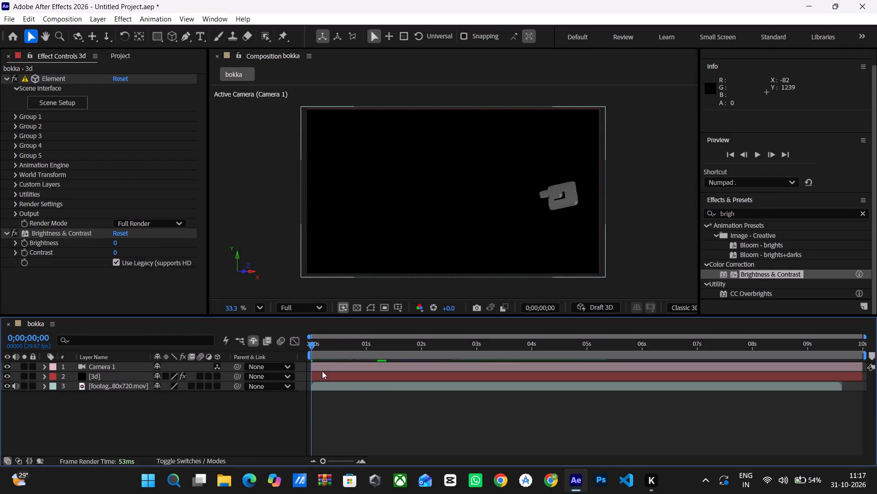
Preview the title animation from the start with the neutral brightness and contrast.
key(space)
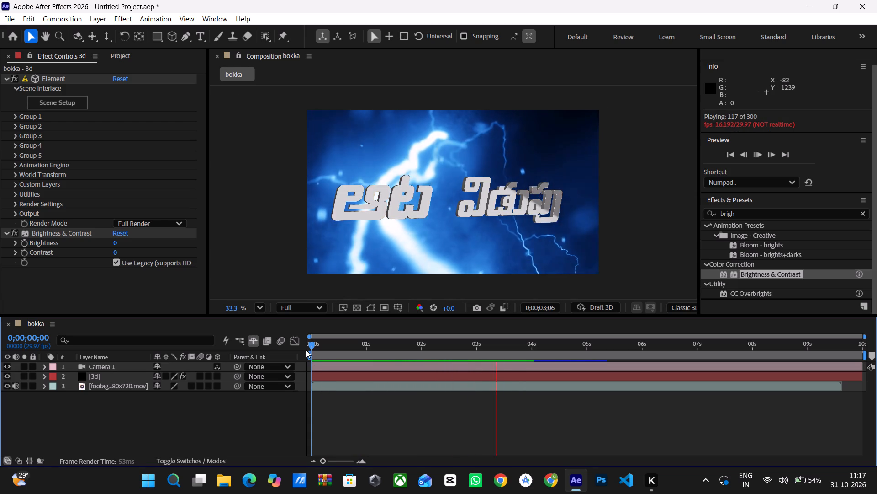
drag(312, 345, 310, 355)
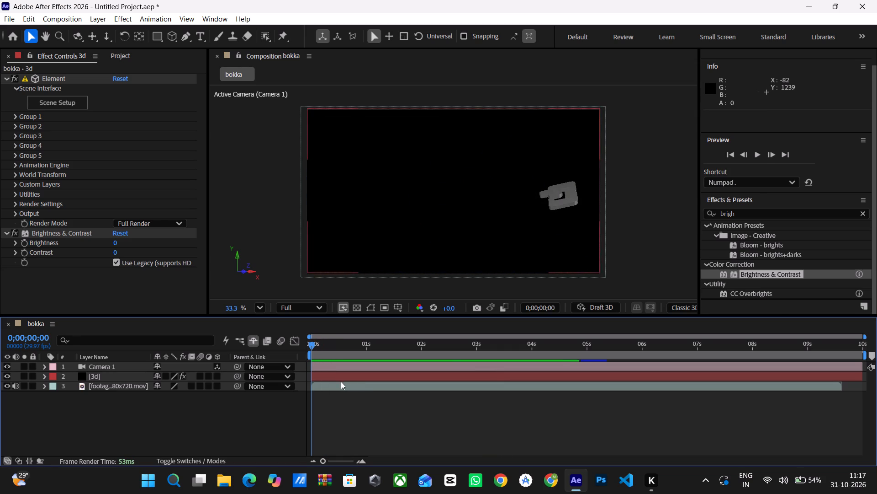
Shift the lightning footage layer slightly earlier in the timeline.
drag(341, 382, 338, 388)
Preview the composition from its first frame through to about 0;00;08;06.
drag(310, 349, 296, 350)
key(space)
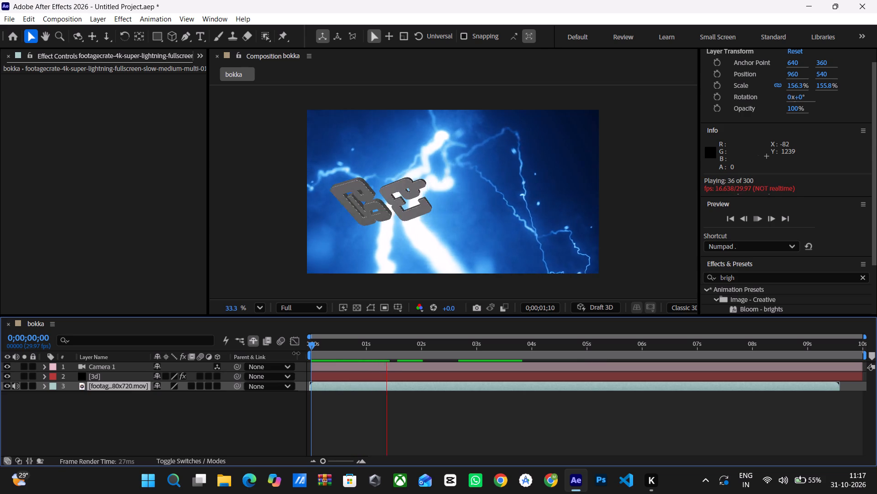
key(space)
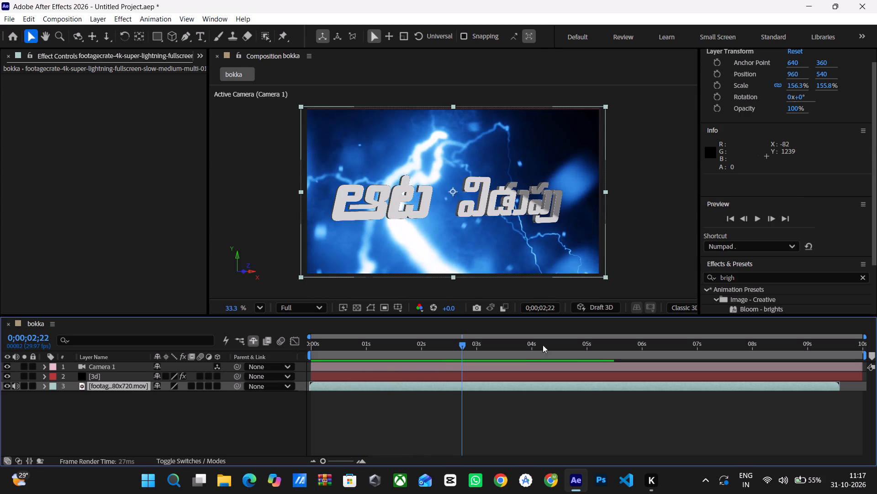
key(space)
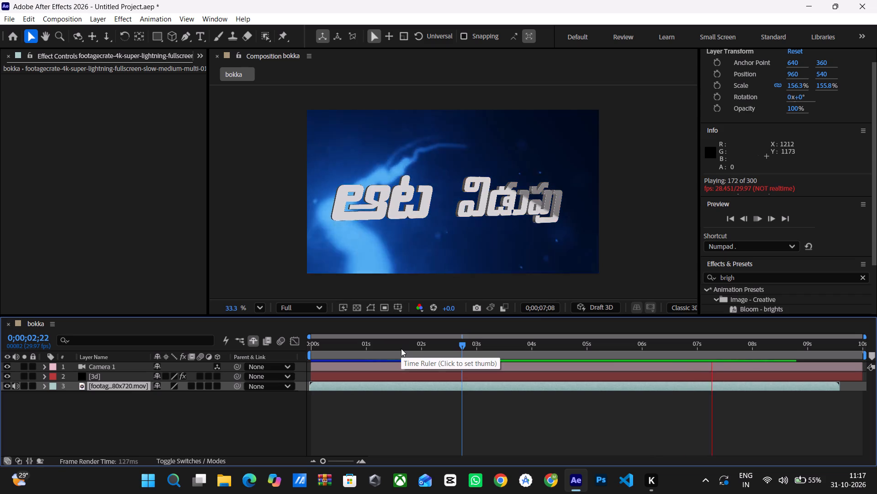
key(space)
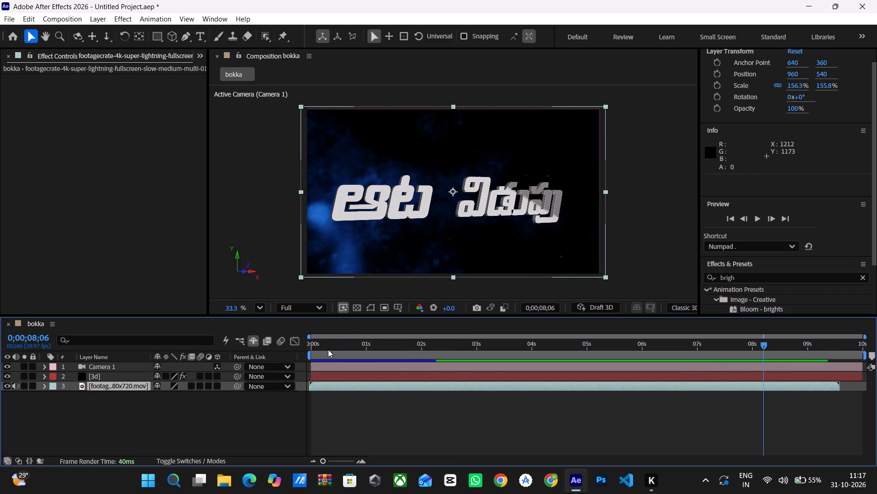
In the 3d layer's Element render settings, set the physical environment's X Rotation to 41°.
click(372, 225)
click(102, 376)
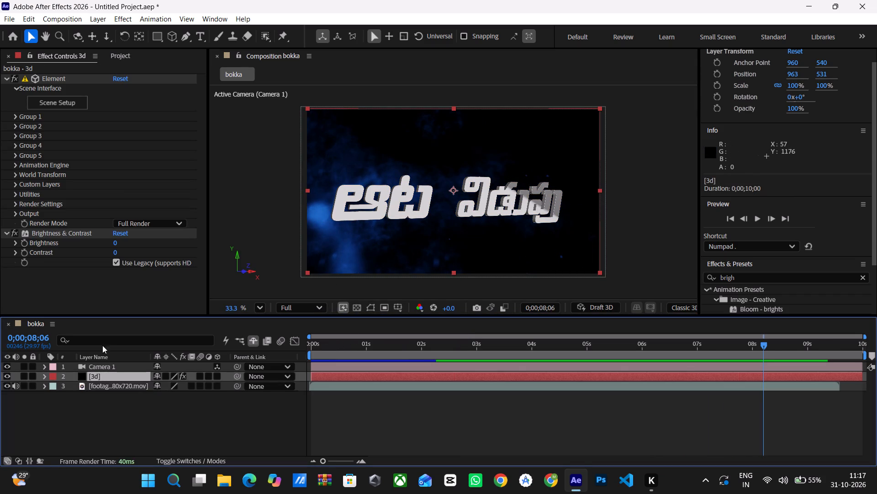
click(5, 233)
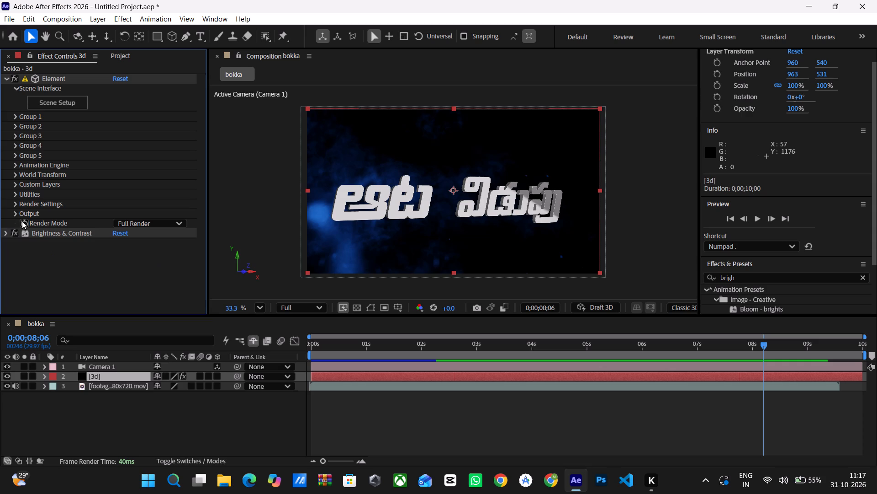
click(13, 215)
click(15, 203)
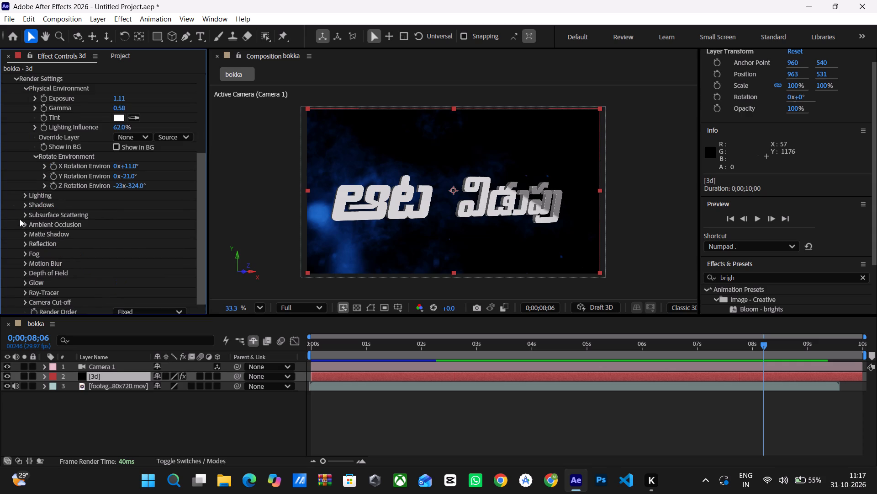
scroll(52, 264, down, 1)
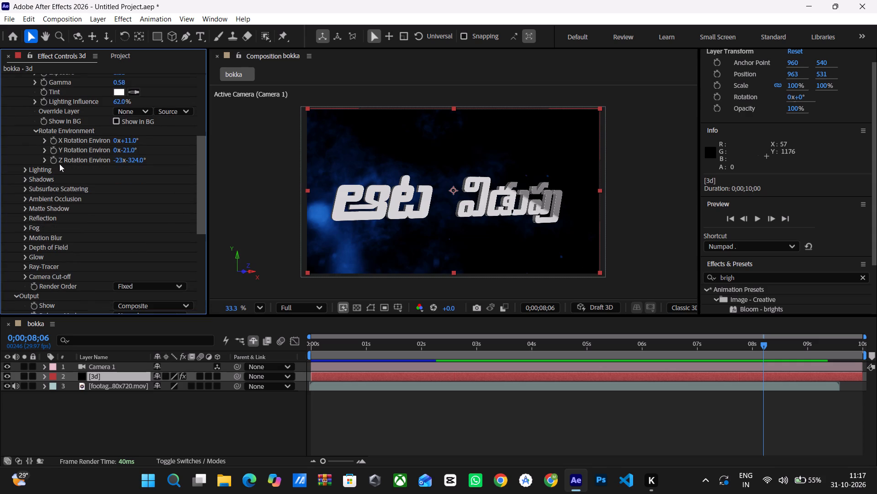
scroll(106, 181, up, 2)
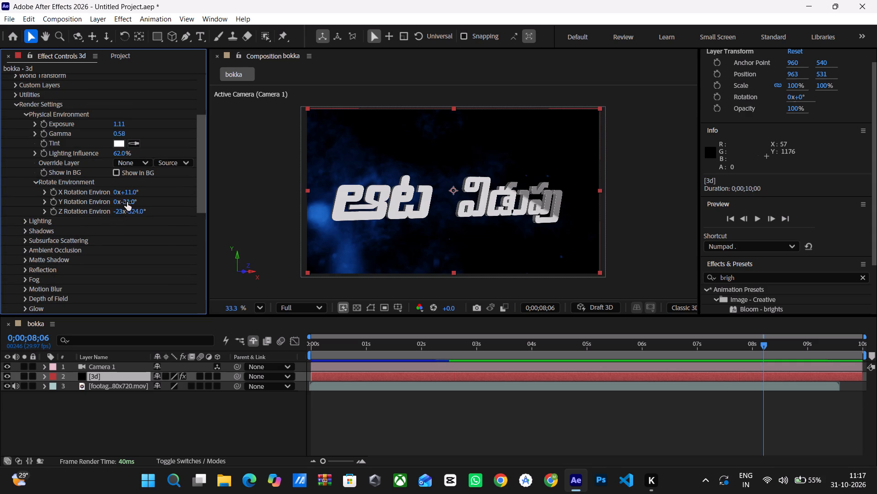
drag(131, 192, 153, 197)
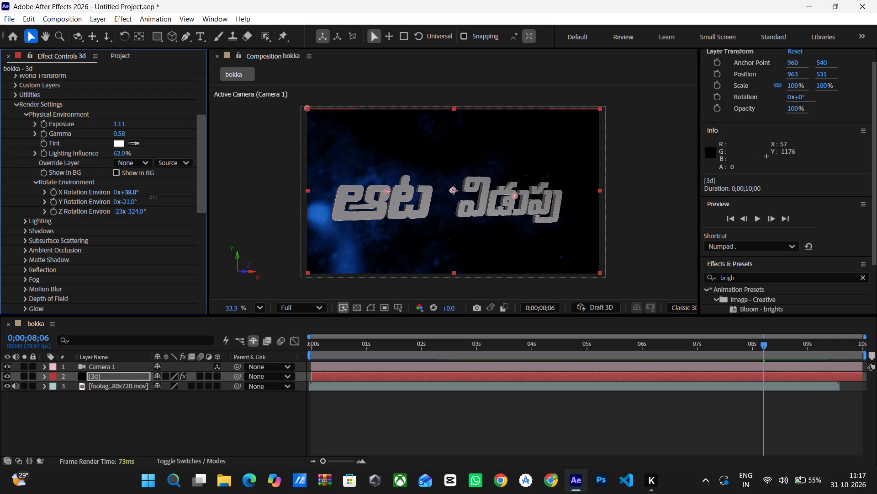
drag(153, 197, 174, 198)
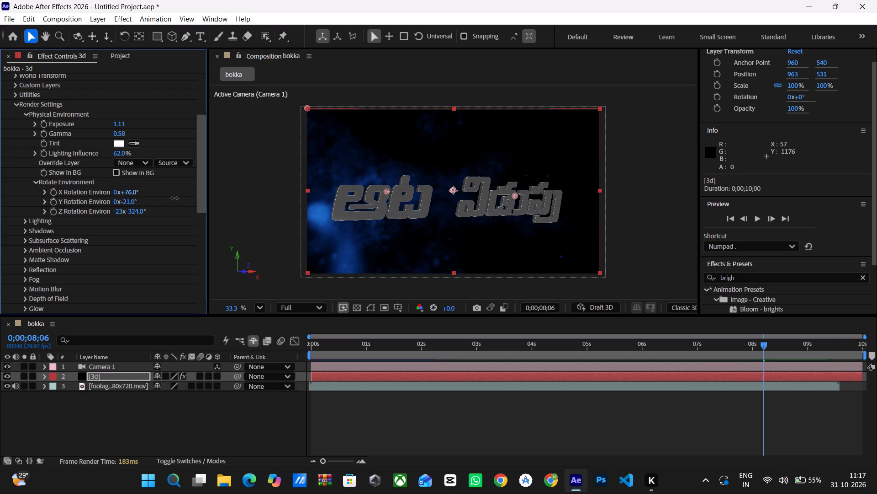
drag(174, 198, 151, 194)
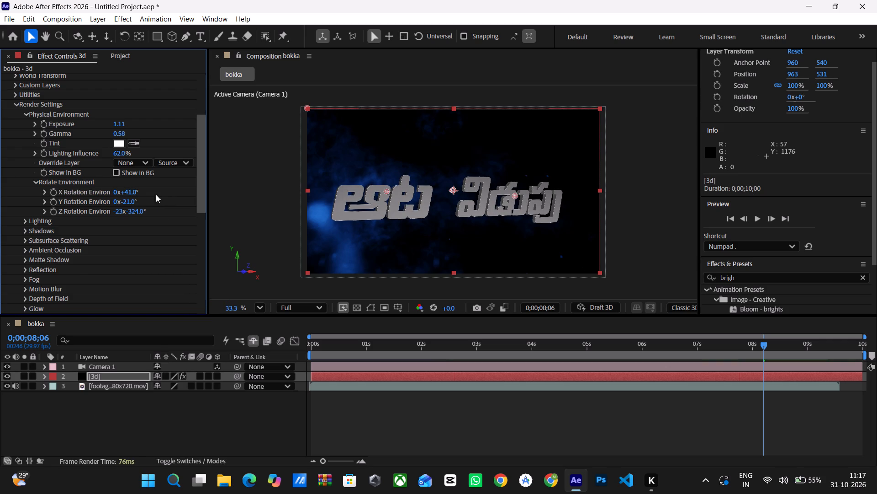
Set the 3d layer's physical environment Y Rotation to -48° and its Z Rotation to -23x-306°.
drag(127, 201, 141, 205)
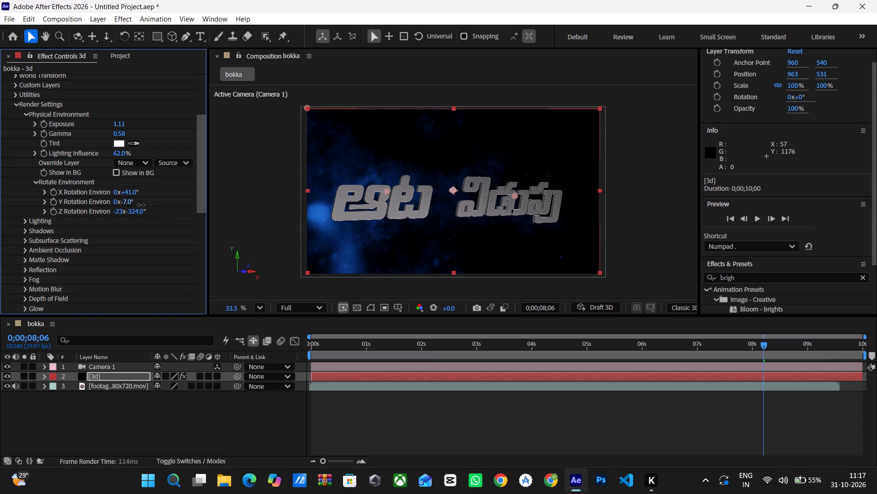
drag(141, 205, 120, 198)
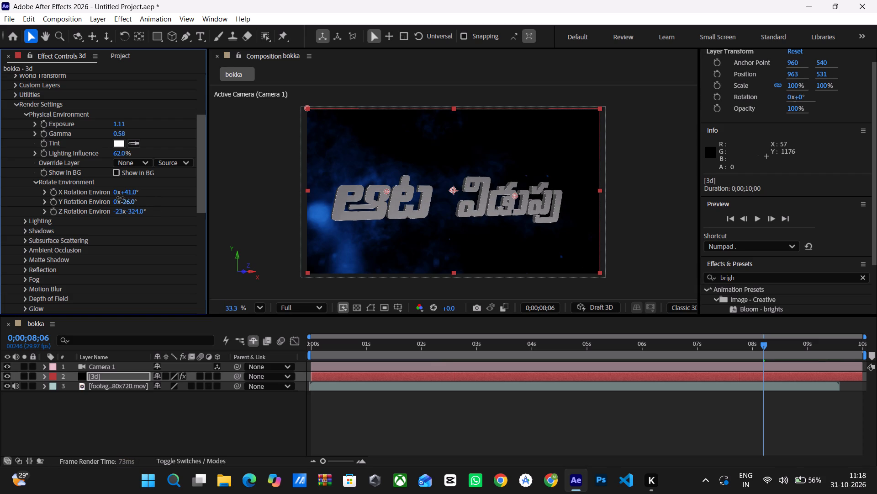
drag(120, 198, 111, 200)
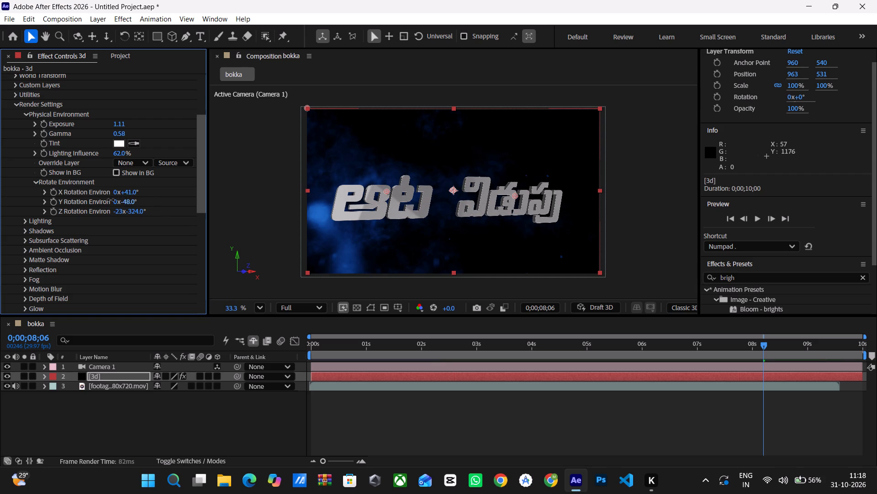
drag(111, 200, 111, 200)
drag(134, 209, 141, 214)
drag(141, 214, 152, 217)
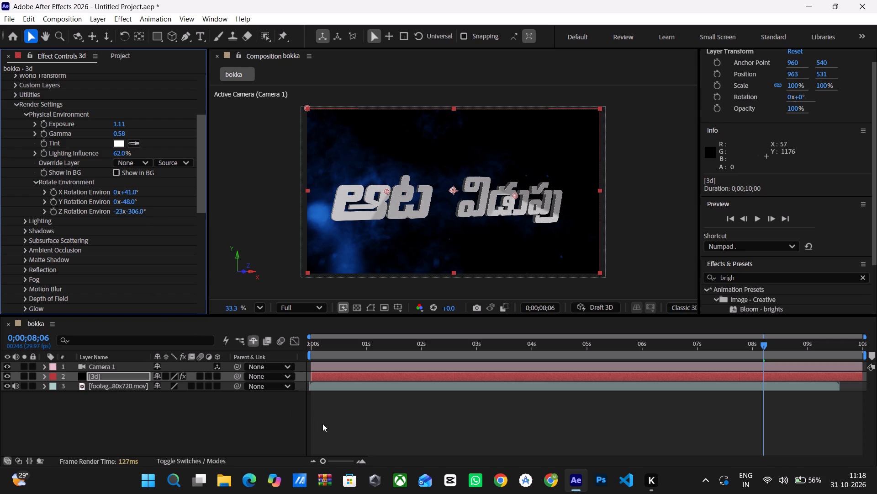
Preview the title animation with the new environment rotation, and return to the composition's first frame.
click(343, 432)
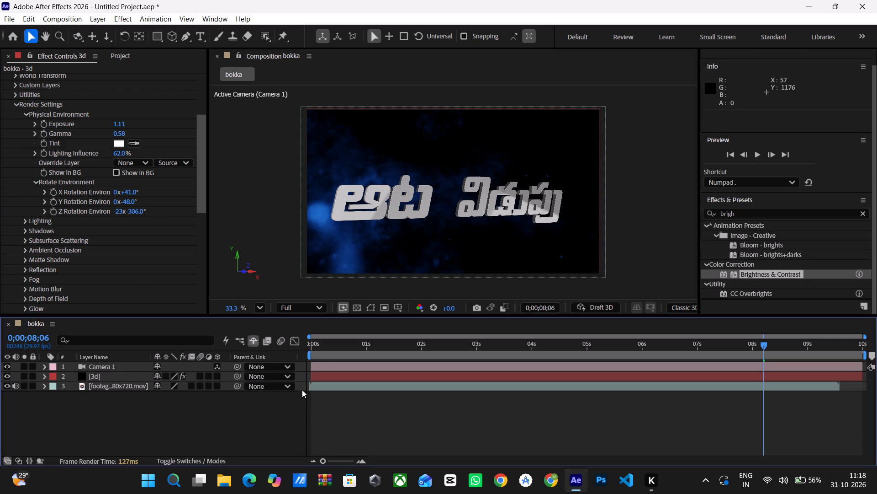
key(space)
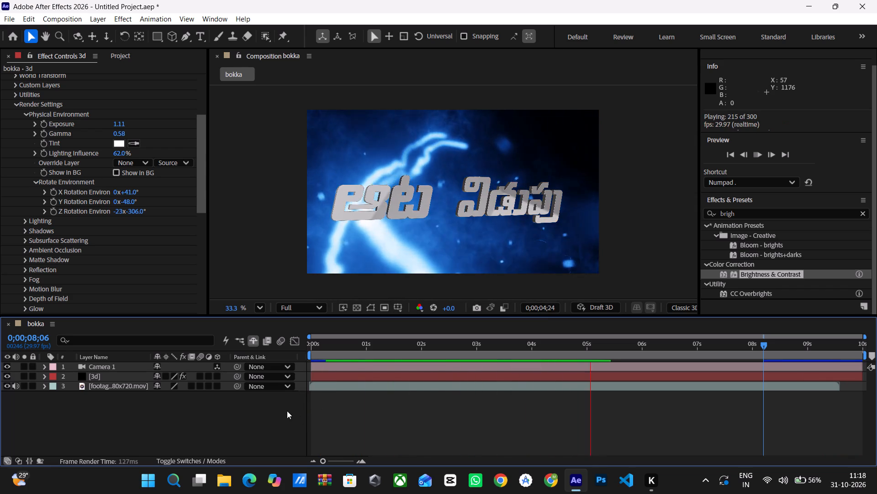
click(315, 411)
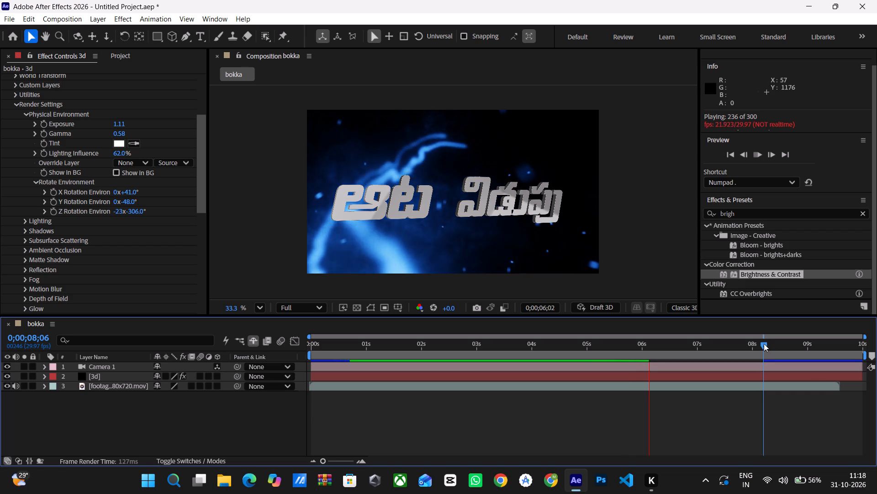
drag(763, 343, 268, 382)
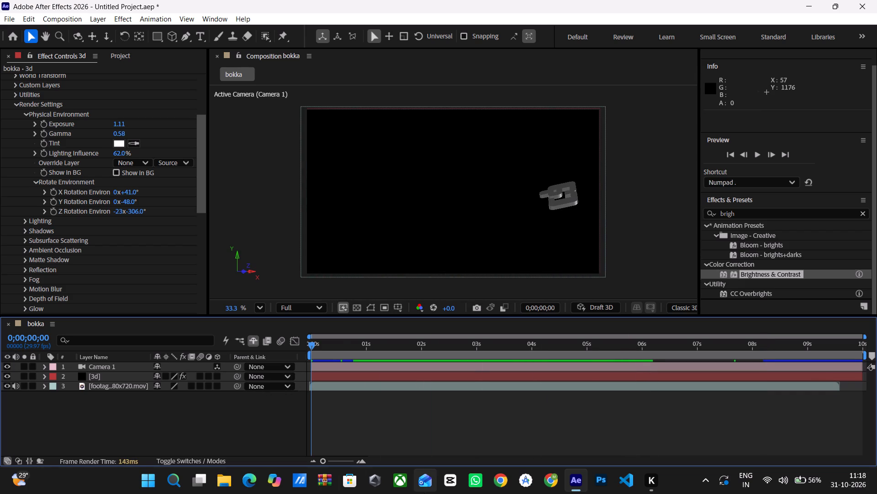
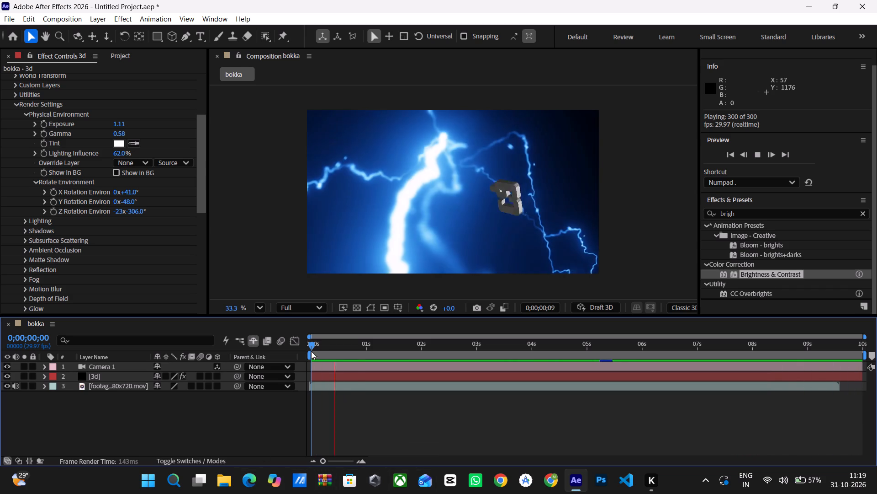
Preview the title animation from the first frame, scrub through the whole timeline, and return to the first frame.
click(312, 347)
click(319, 348)
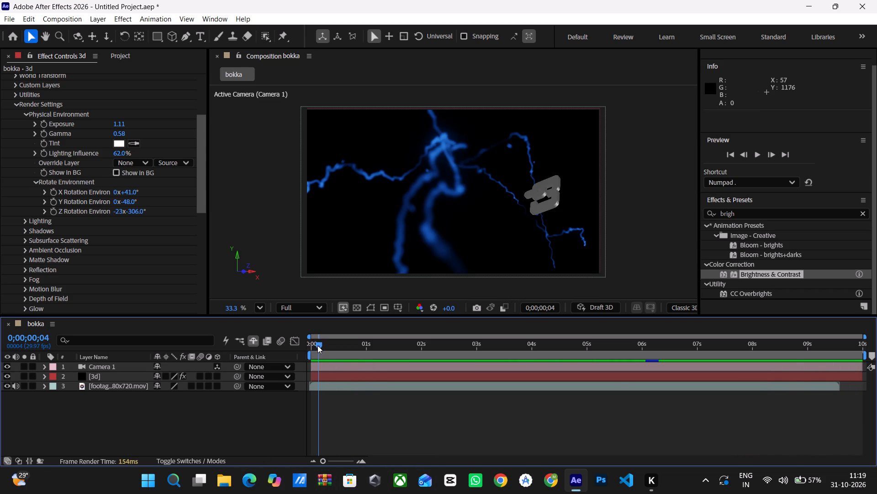
click(317, 345)
click(309, 345)
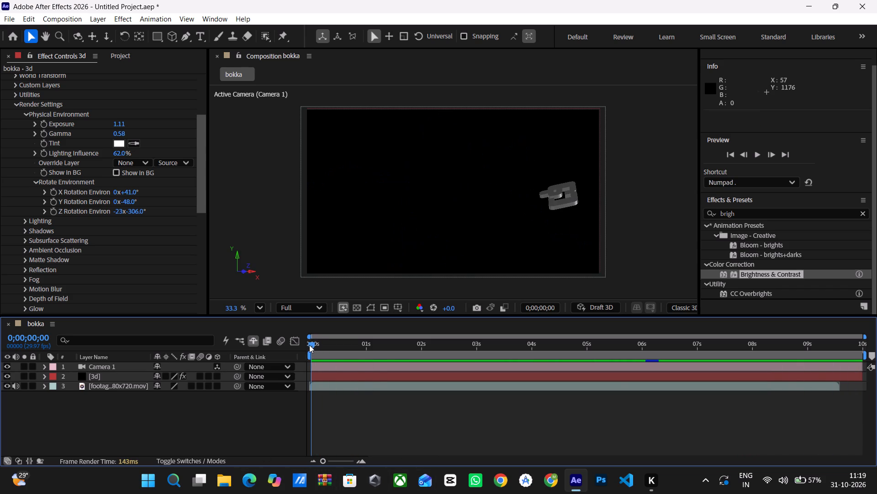
key(space)
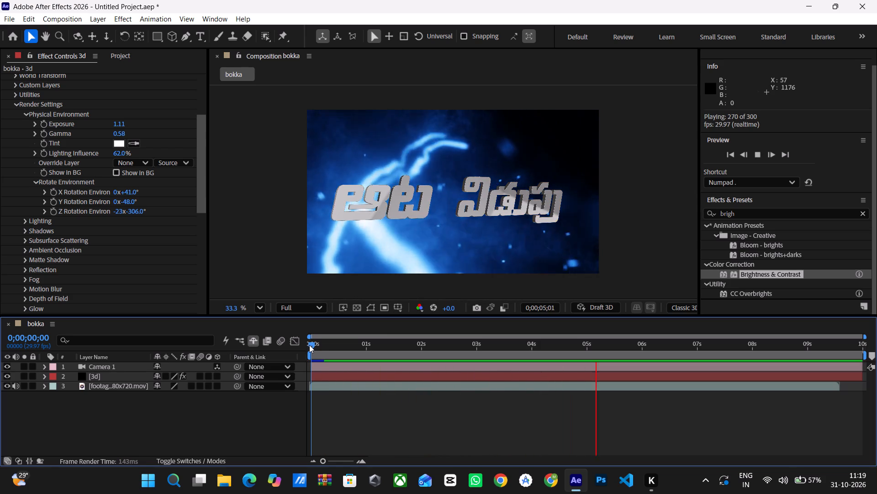
drag(311, 345, 439, 378)
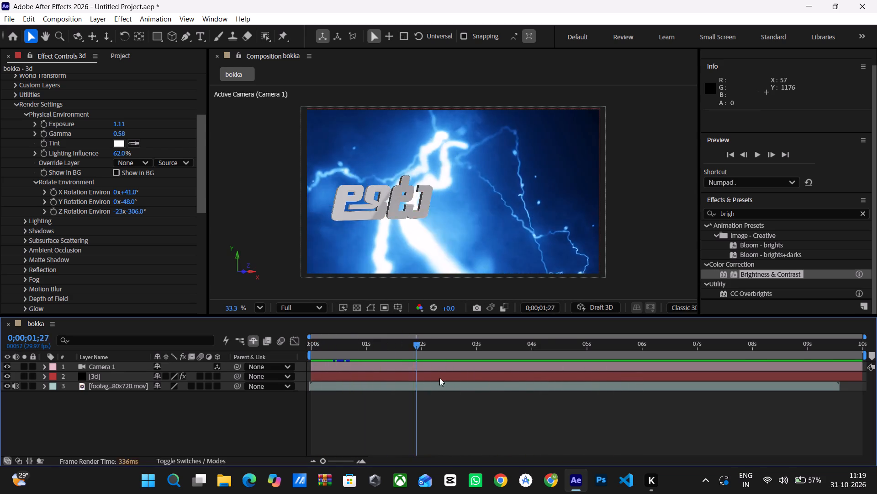
drag(439, 378, 661, 376)
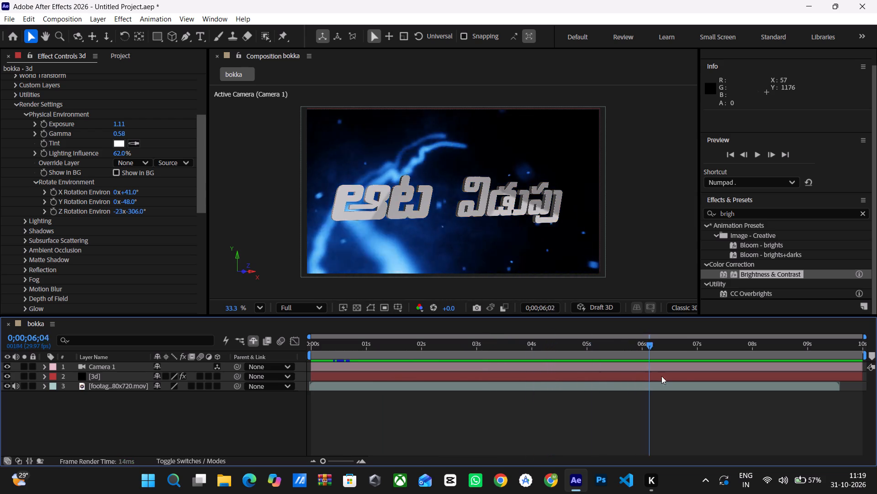
drag(661, 376, 876, 362)
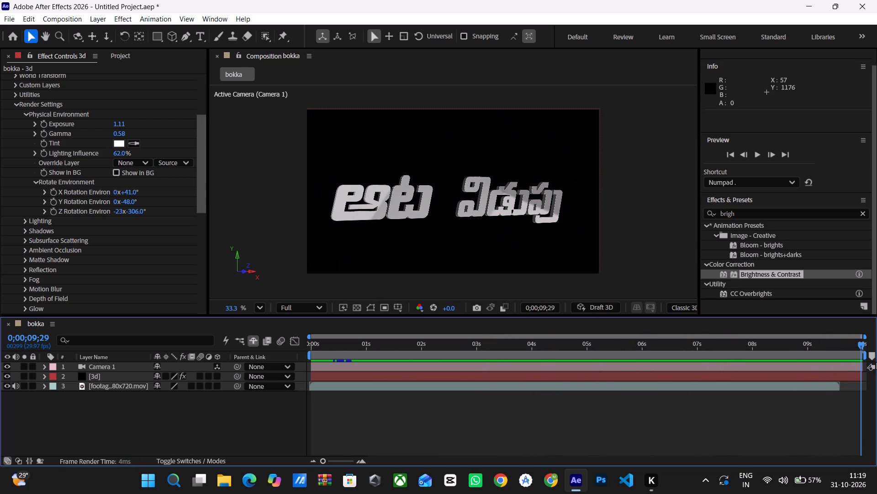
drag(876, 362, 767, 378)
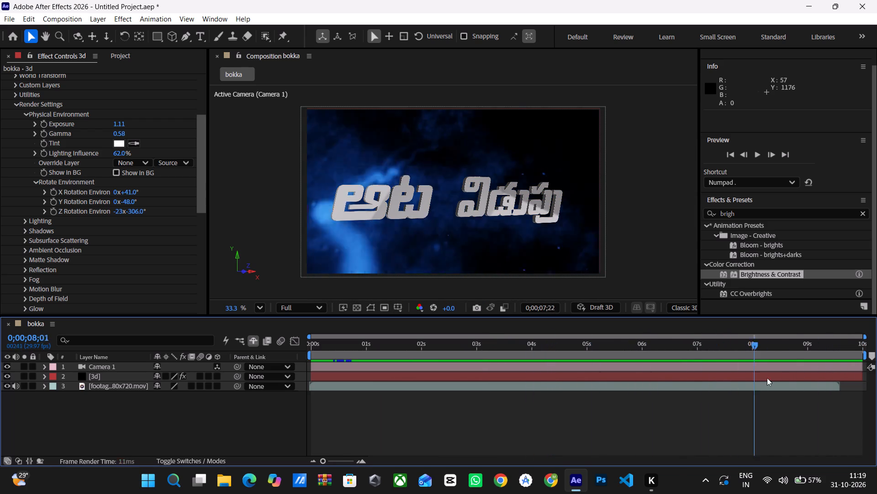
drag(767, 378, 711, 388)
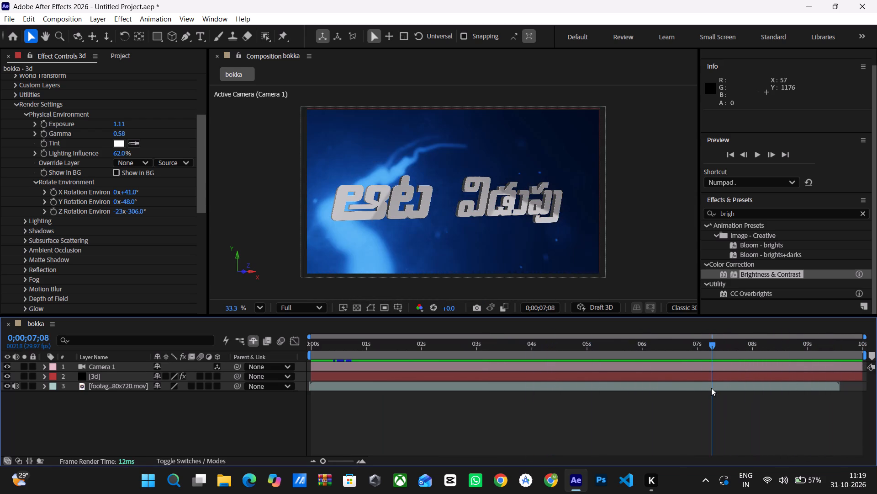
drag(711, 388, 267, 419)
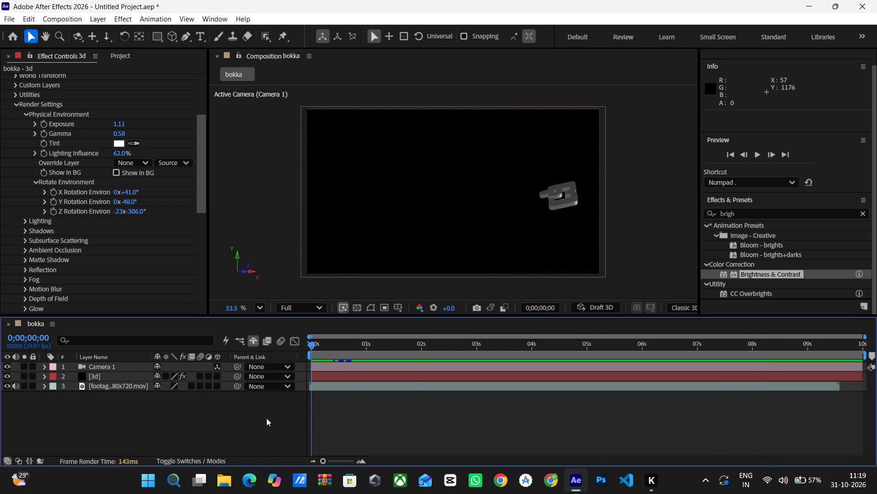
Apply the Brightness & Contrast effect to the lightning footage layer.
click(122, 383)
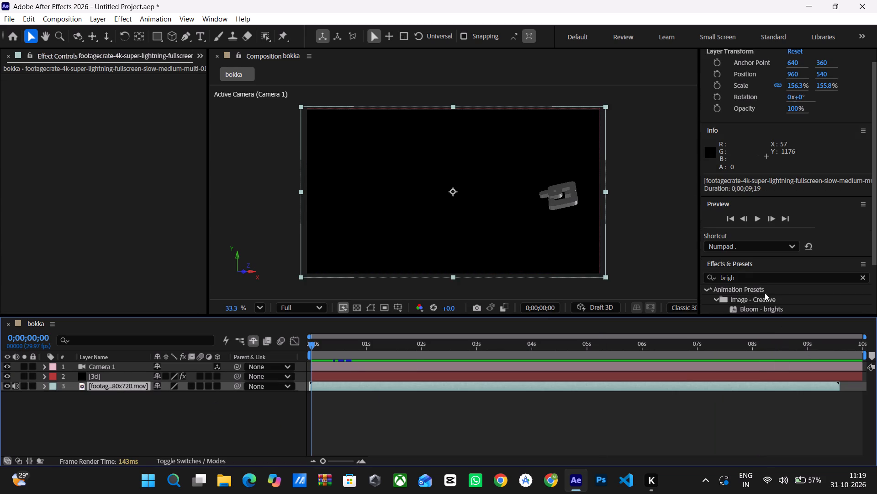
click(758, 278)
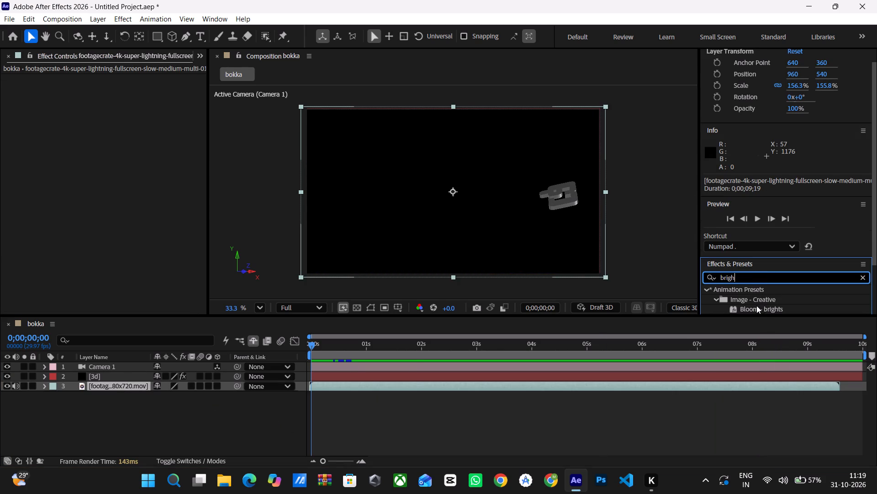
scroll(756, 305, down, 2)
drag(760, 285, 219, 409)
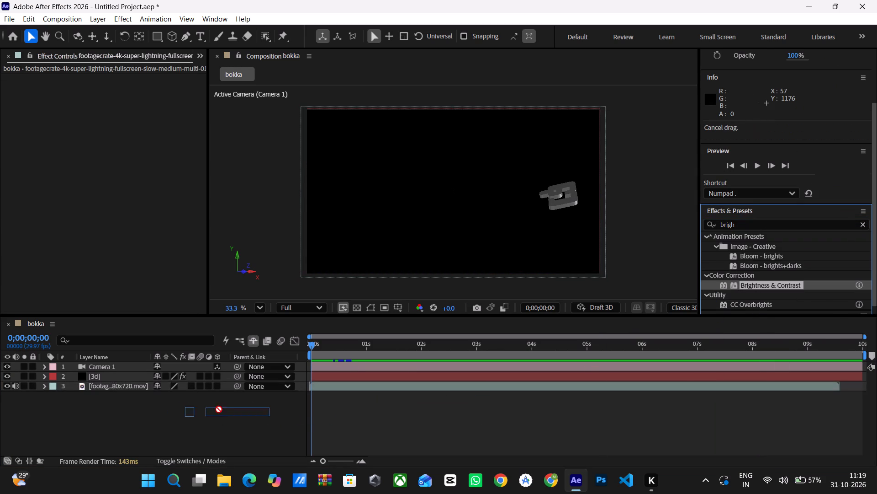
drag(219, 409, 125, 384)
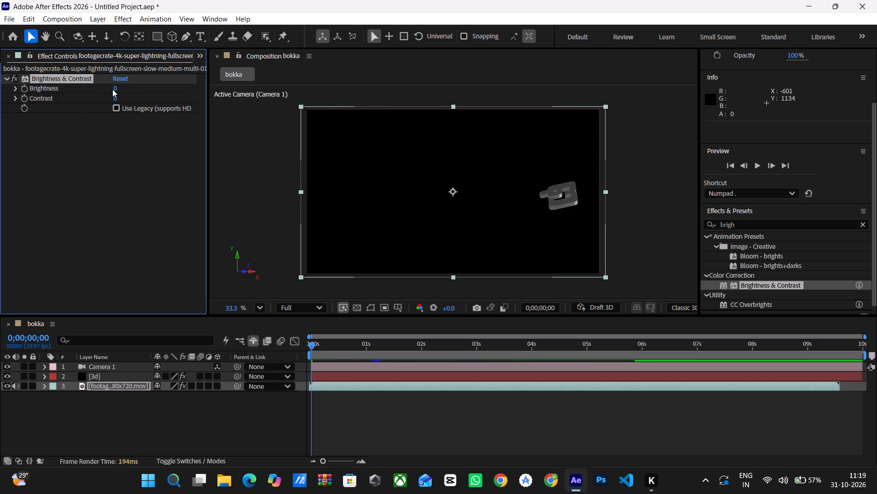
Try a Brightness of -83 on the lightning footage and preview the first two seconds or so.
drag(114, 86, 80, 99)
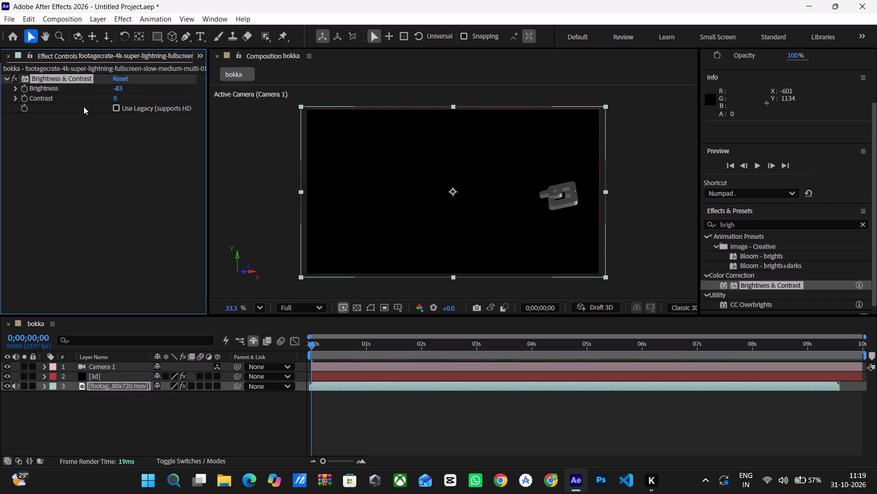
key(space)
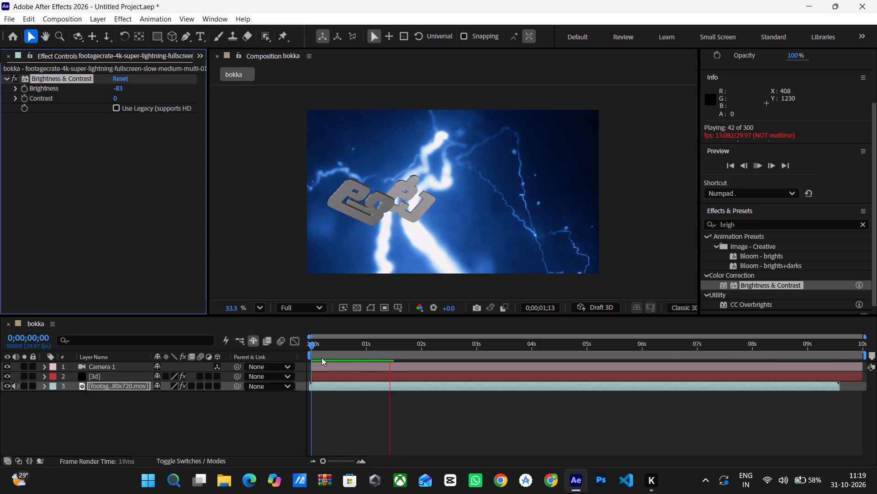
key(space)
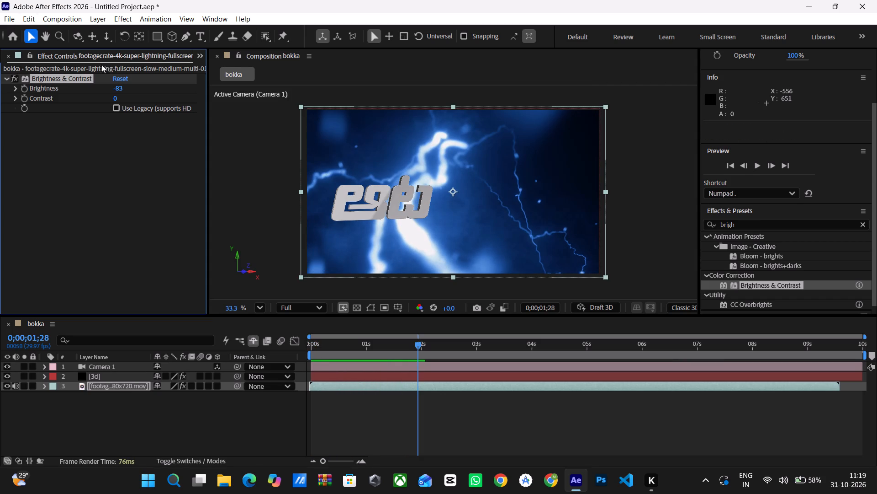
Set the lightning footage's Brightness to -150 and Contrast to 100 in the Brightness & Contrast effect.
drag(119, 86, 69, 102)
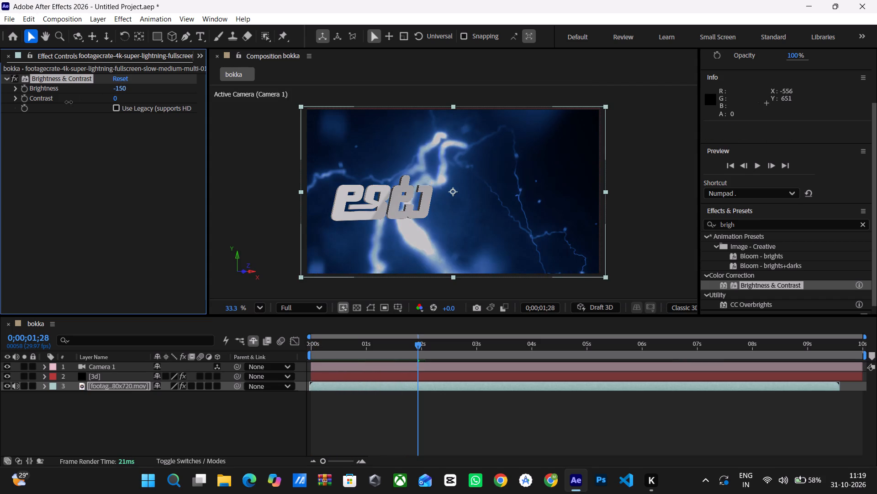
drag(69, 102, 70, 103)
drag(122, 87, 97, 93)
drag(115, 98, 129, 103)
drag(129, 103, 172, 111)
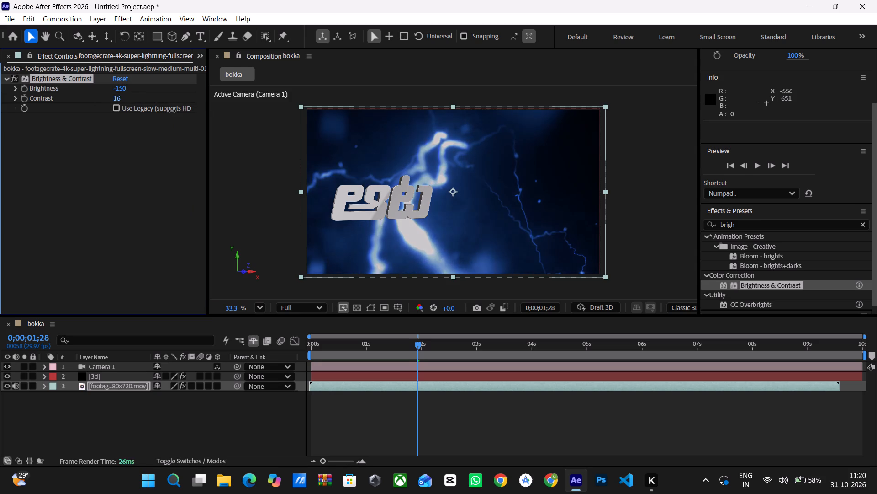
drag(172, 111, 241, 119)
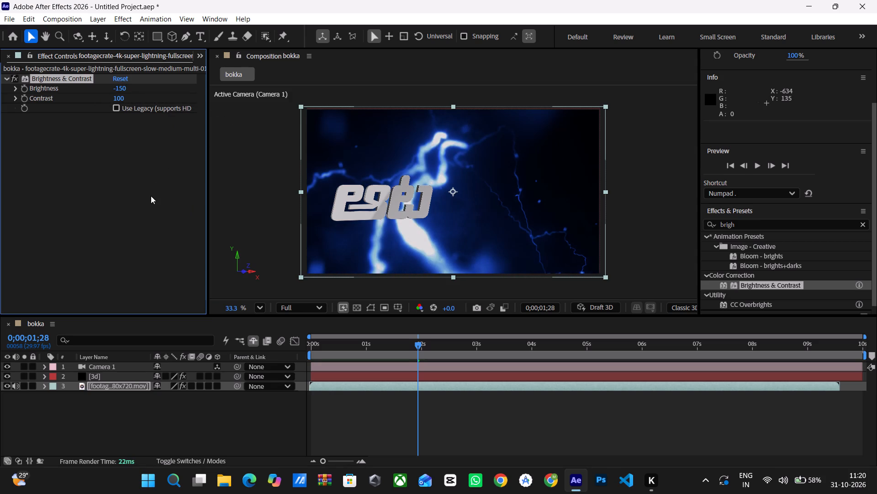
Preview the darkened lightning behind the title from the first frame, scrub through to 0;00;04;22, and play the composition again.
drag(420, 344, 289, 352)
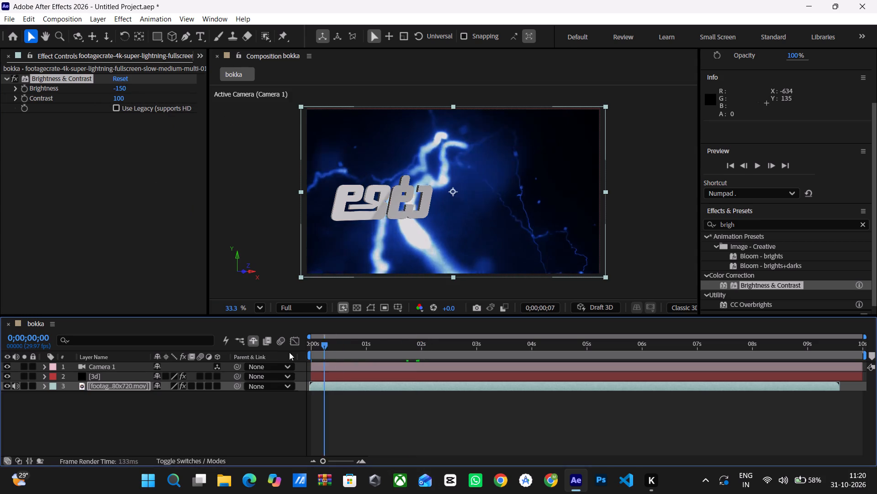
drag(289, 352, 241, 352)
key(space)
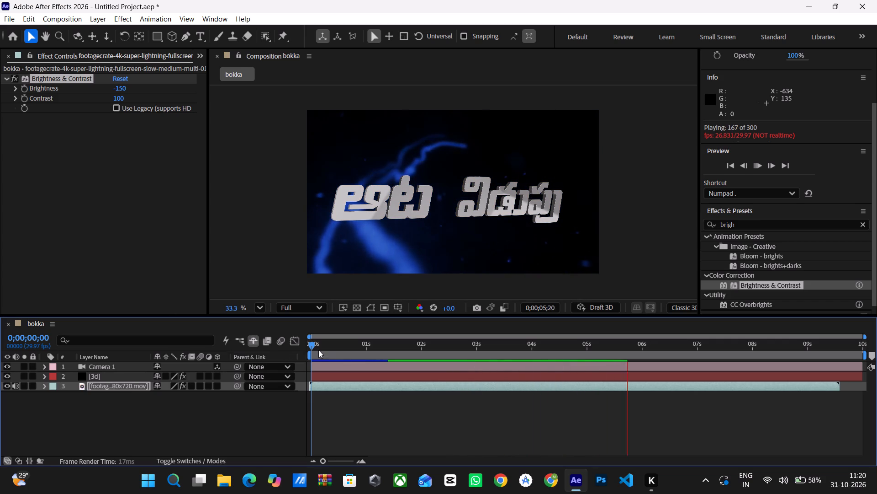
drag(312, 344, 350, 365)
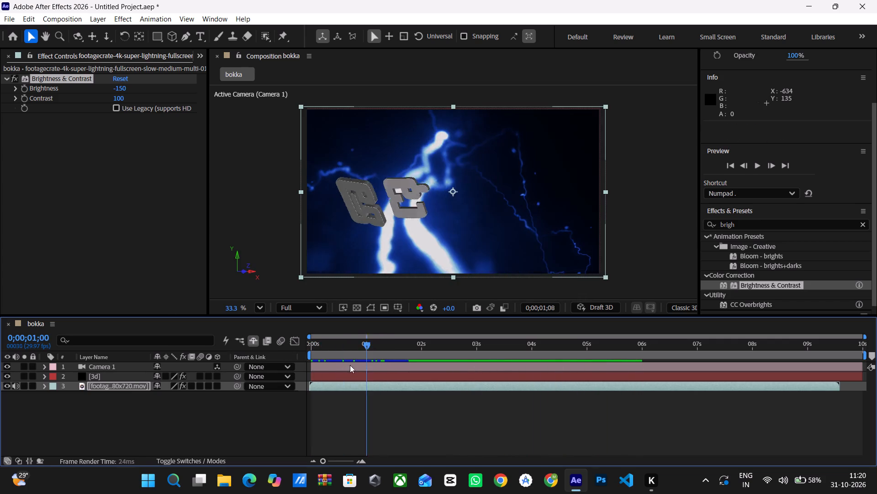
drag(350, 365, 299, 368)
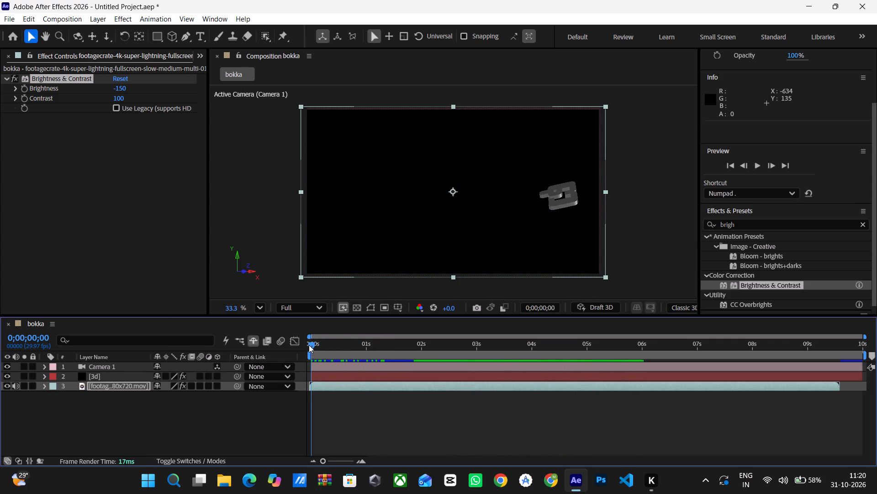
drag(310, 344, 346, 359)
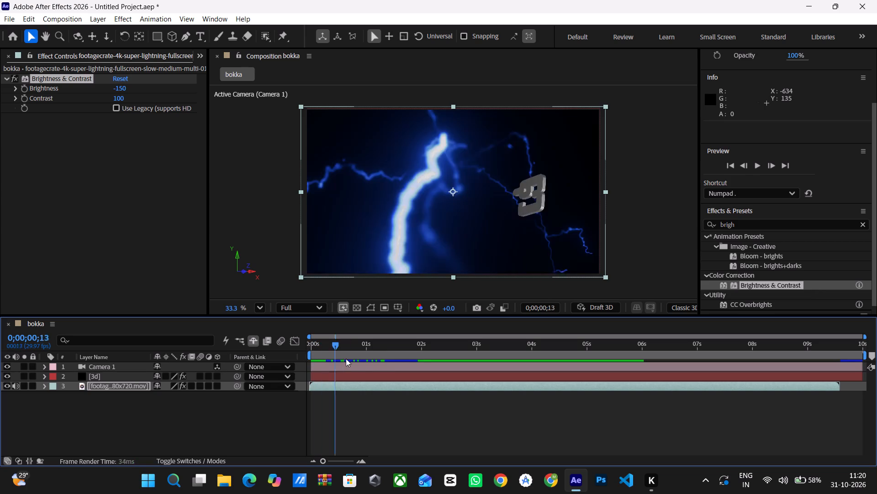
drag(346, 359, 475, 360)
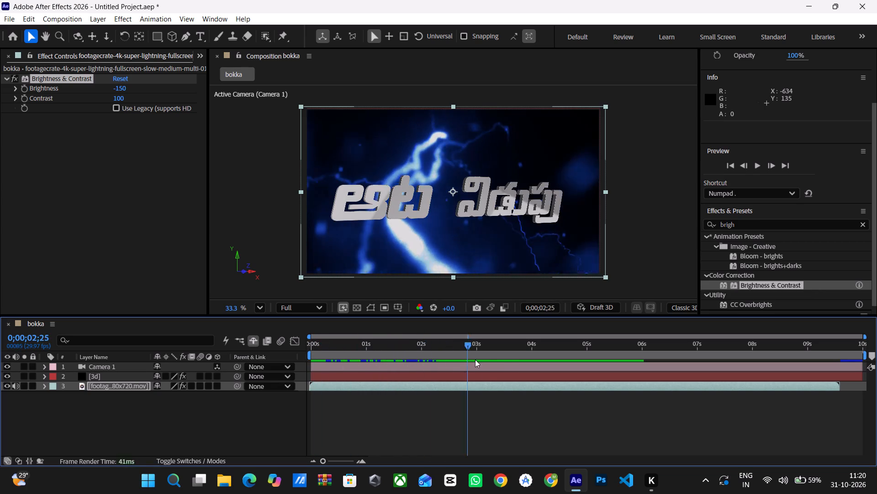
drag(475, 360, 553, 352)
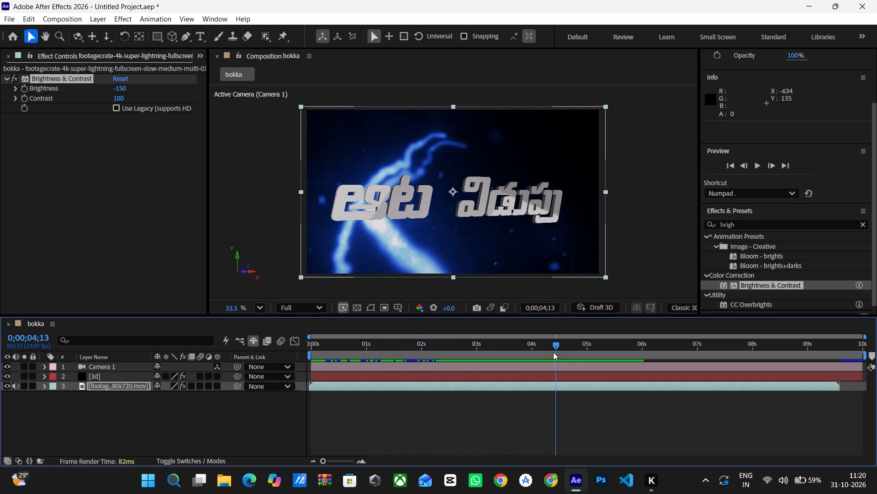
drag(553, 352, 571, 351)
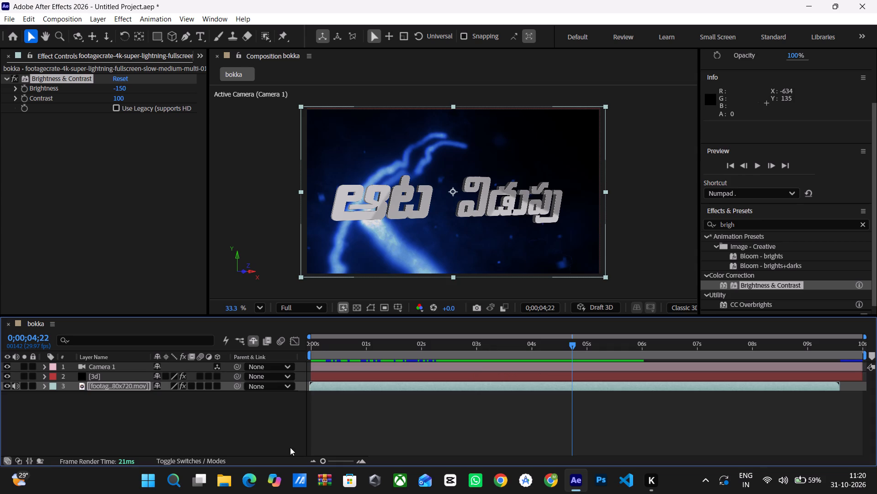
key(space)
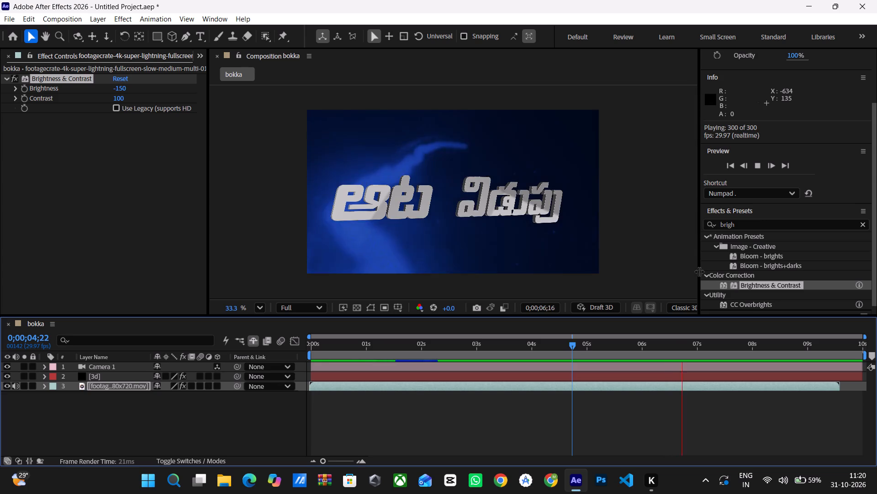
Widen the composition viewer and switch it to the 2 Views layout to show the scene and Camera 1 from two angles.
drag(699, 271, 782, 285)
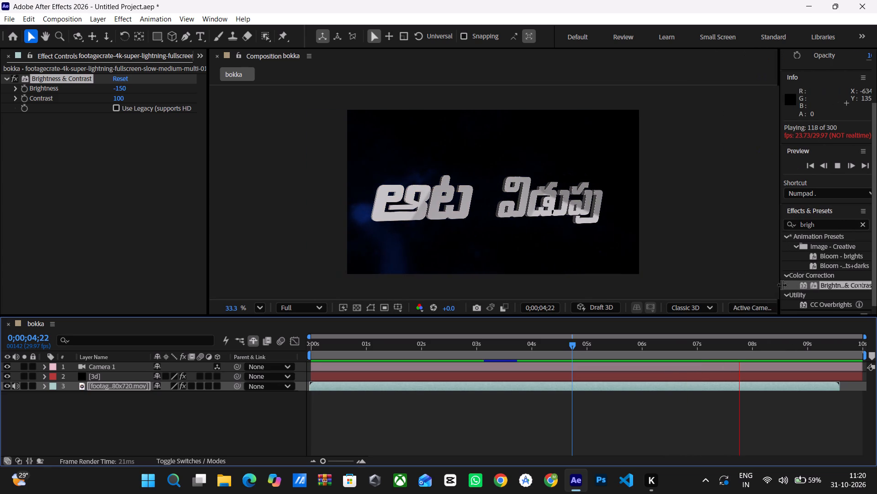
drag(782, 285, 835, 290)
click(819, 309)
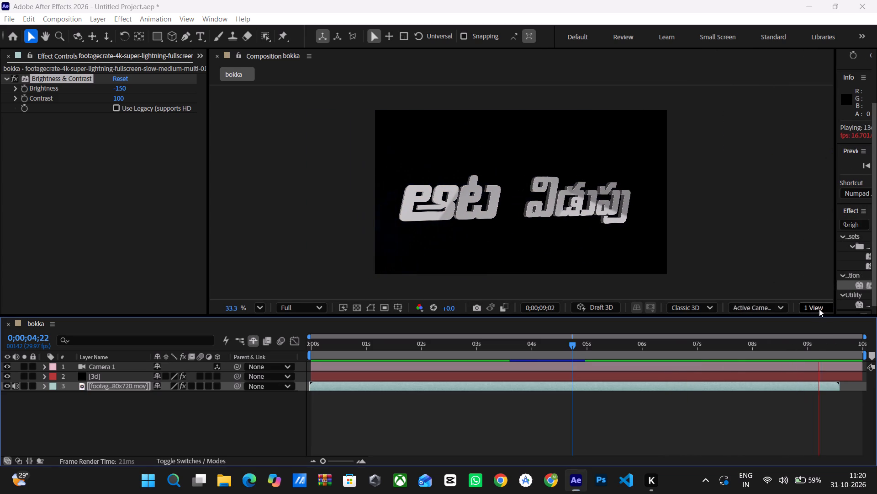
click(827, 341)
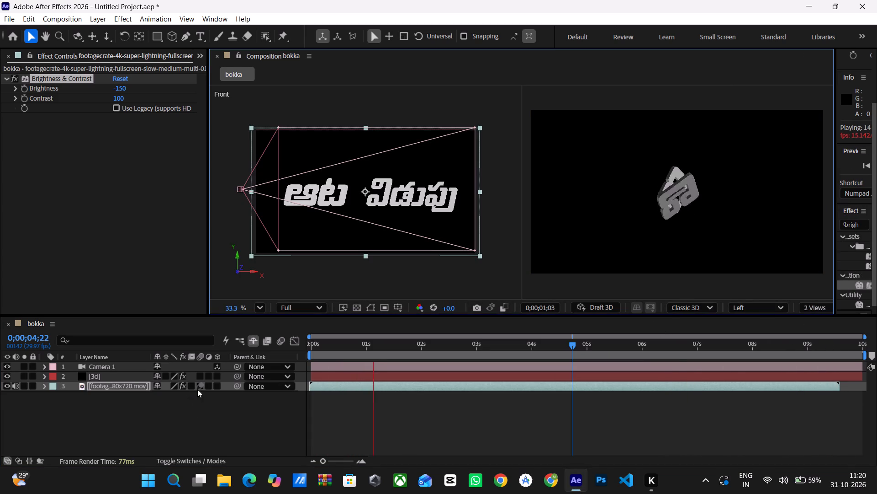
click(119, 363)
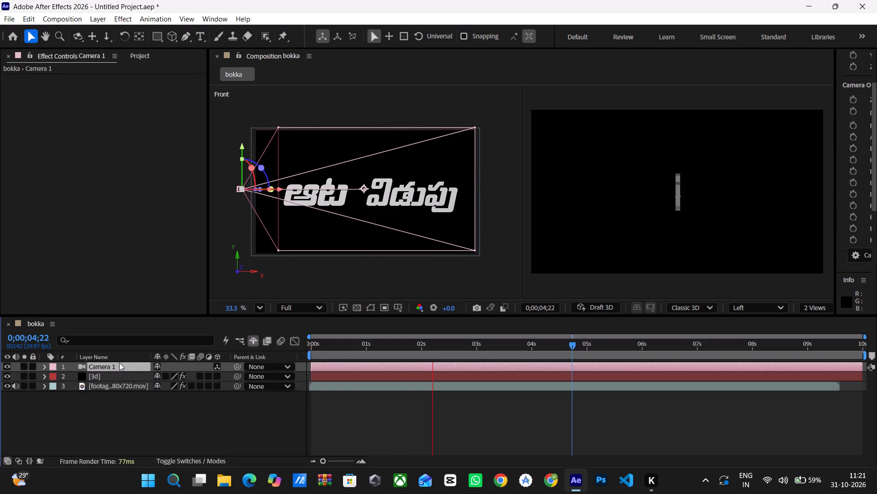
click(156, 440)
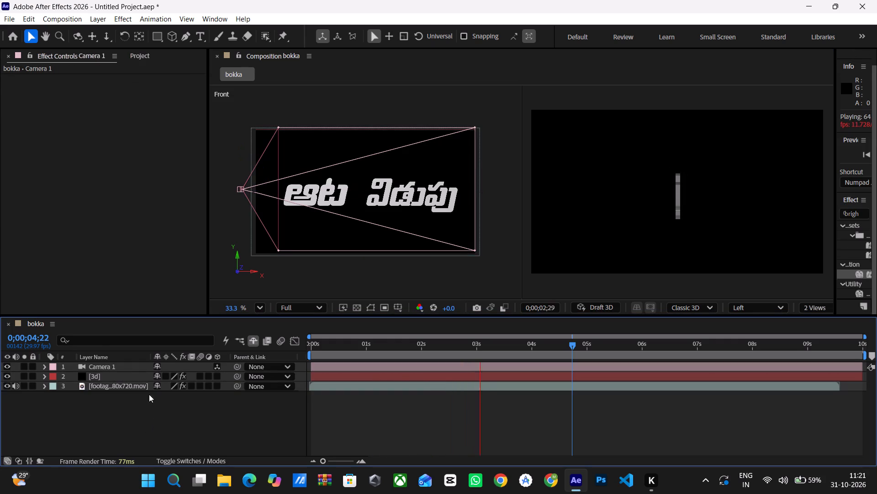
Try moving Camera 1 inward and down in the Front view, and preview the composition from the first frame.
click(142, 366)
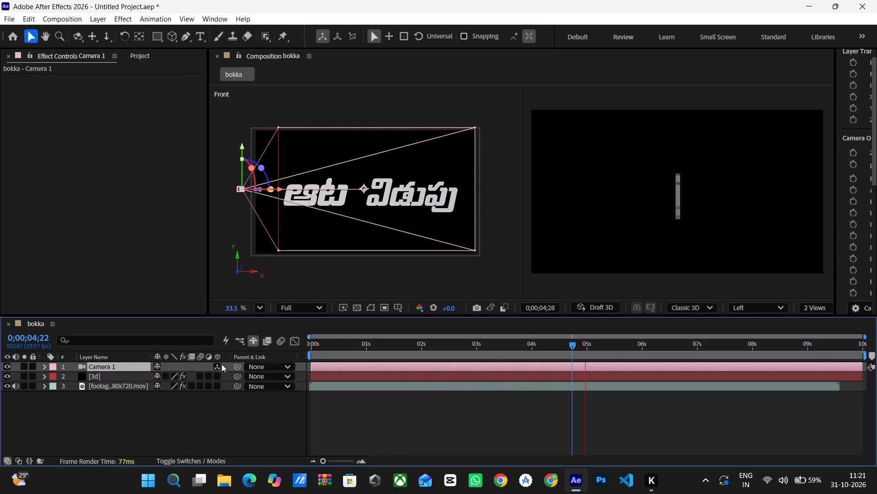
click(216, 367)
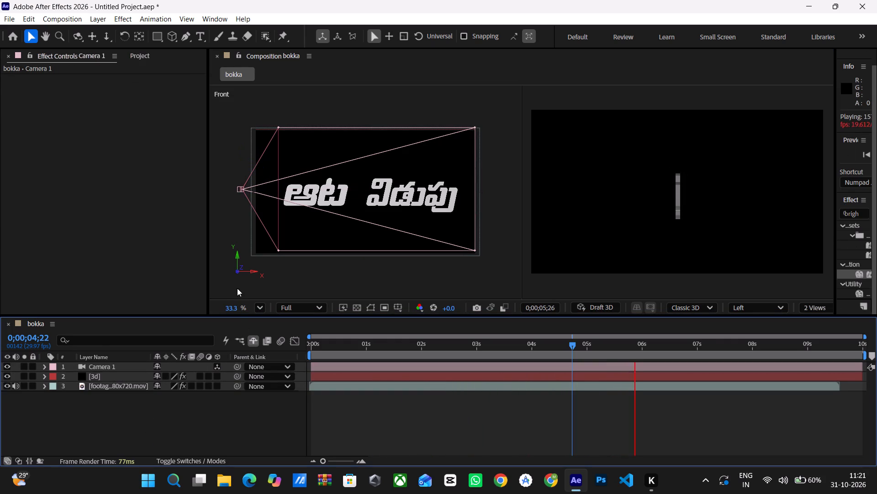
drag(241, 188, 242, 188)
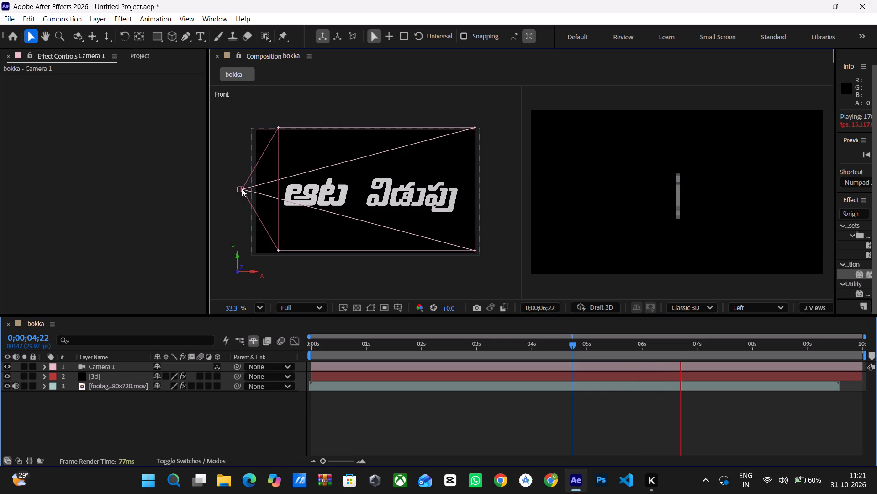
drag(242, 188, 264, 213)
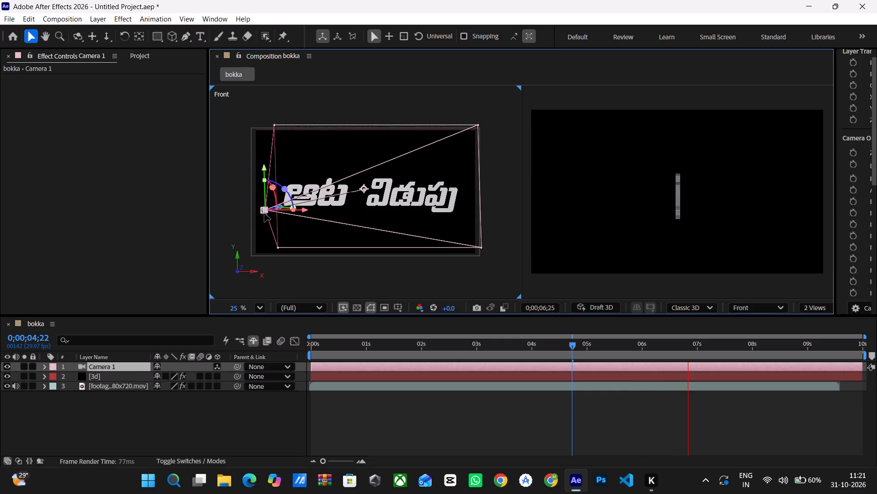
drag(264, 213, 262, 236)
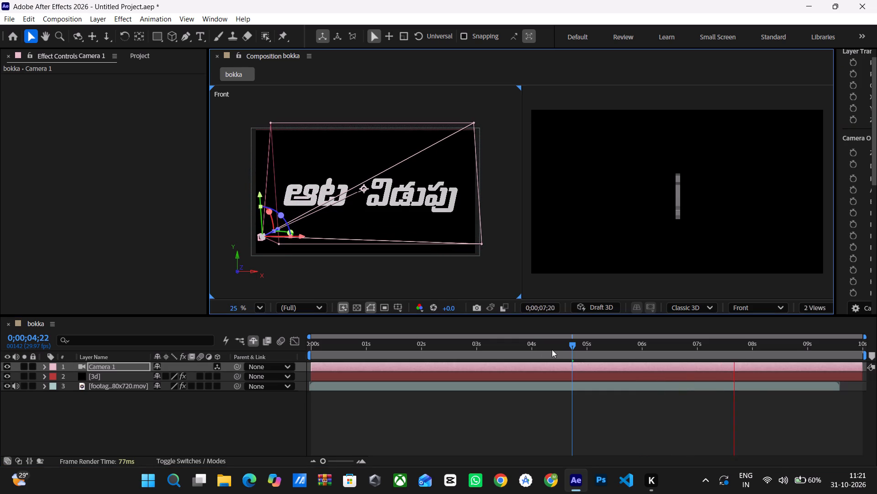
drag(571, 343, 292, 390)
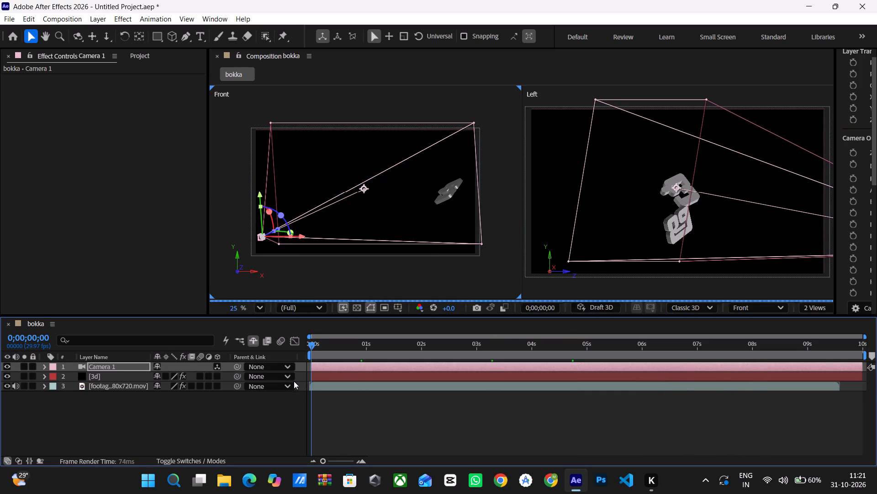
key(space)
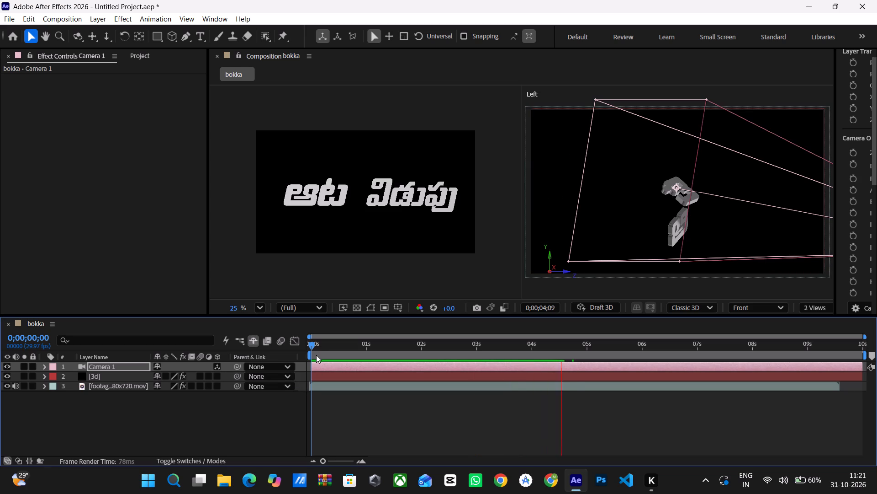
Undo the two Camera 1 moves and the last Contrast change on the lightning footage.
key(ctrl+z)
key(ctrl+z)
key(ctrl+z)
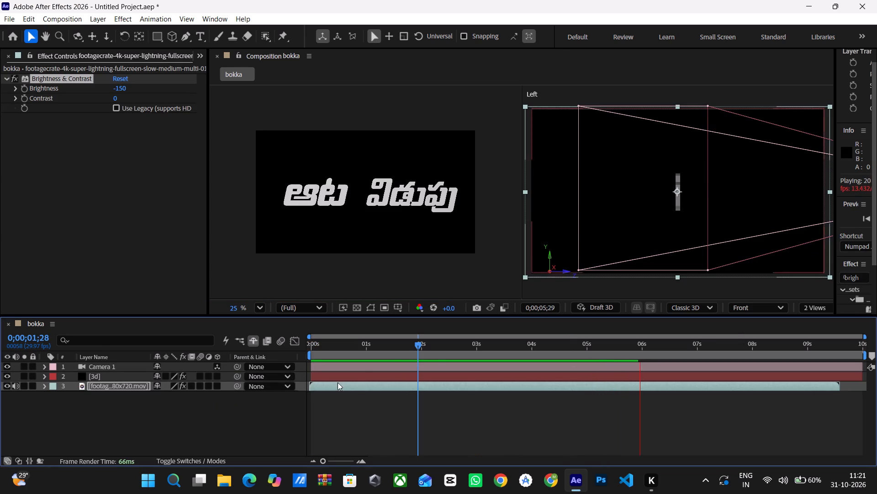
Return the composition viewer to the 1 View layout and preview the title through the active camera from 0;00;02;14.
click(217, 365)
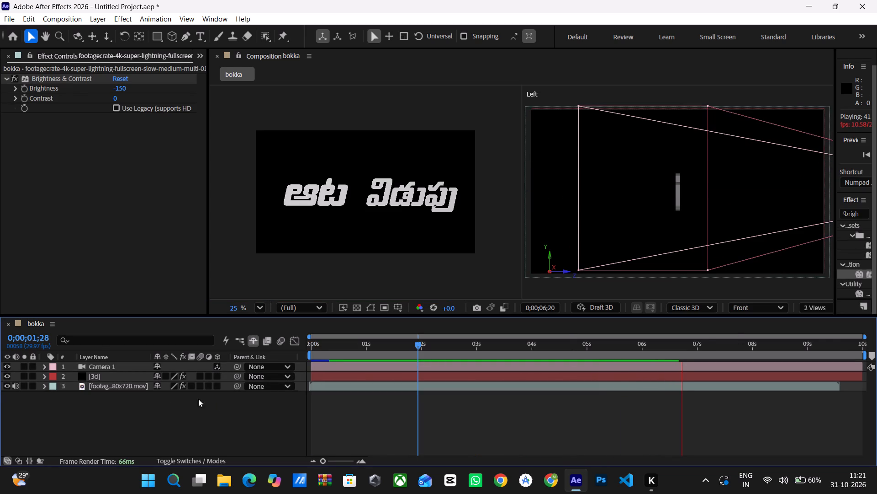
scroll(225, 424, up, 1)
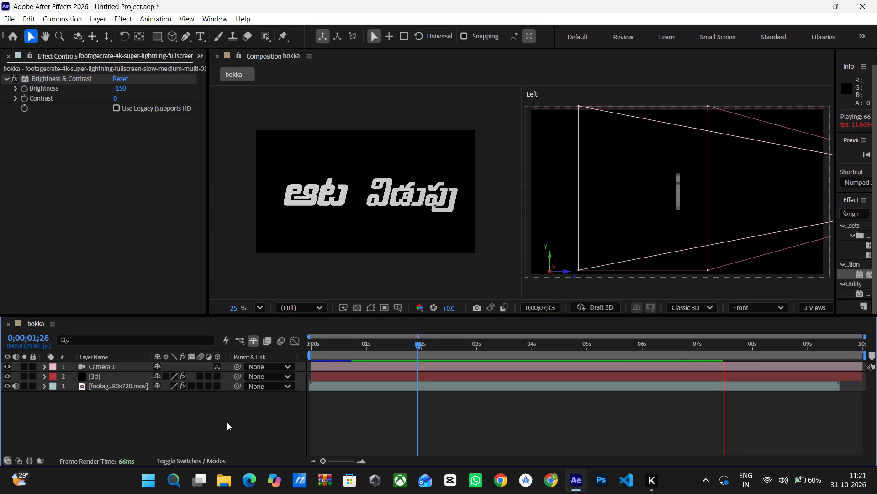
key(z)
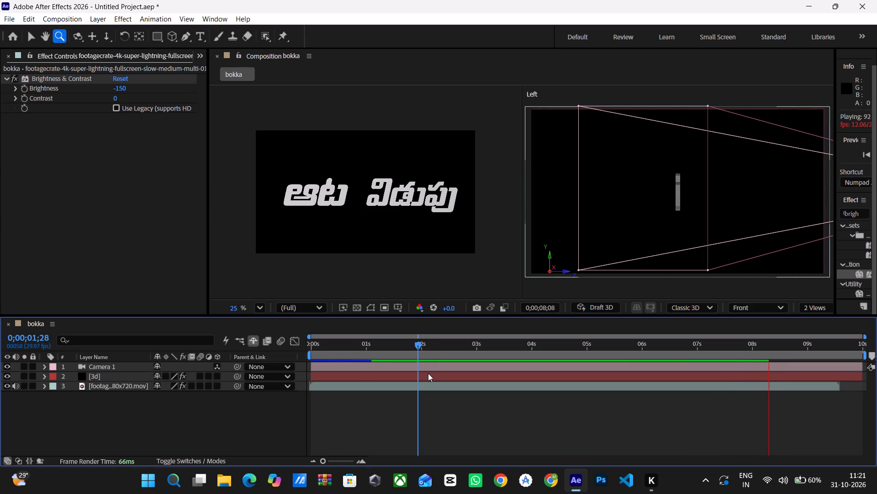
drag(417, 344, 444, 370)
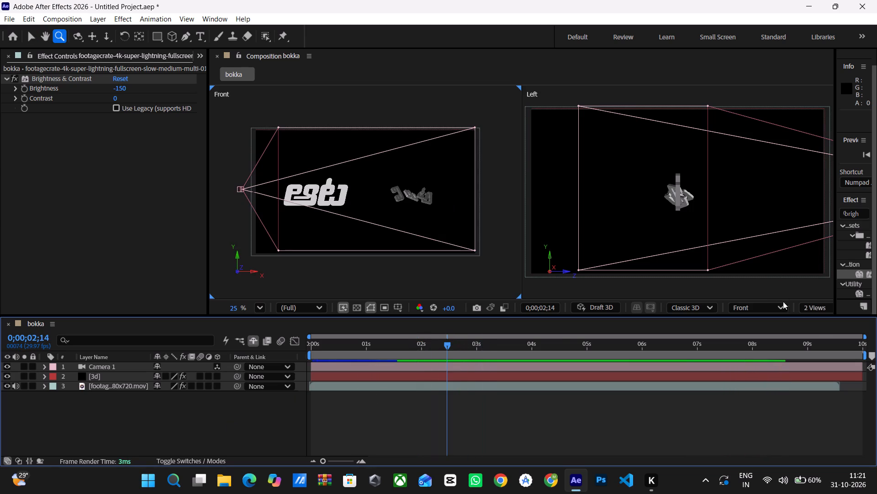
click(811, 310)
click(814, 322)
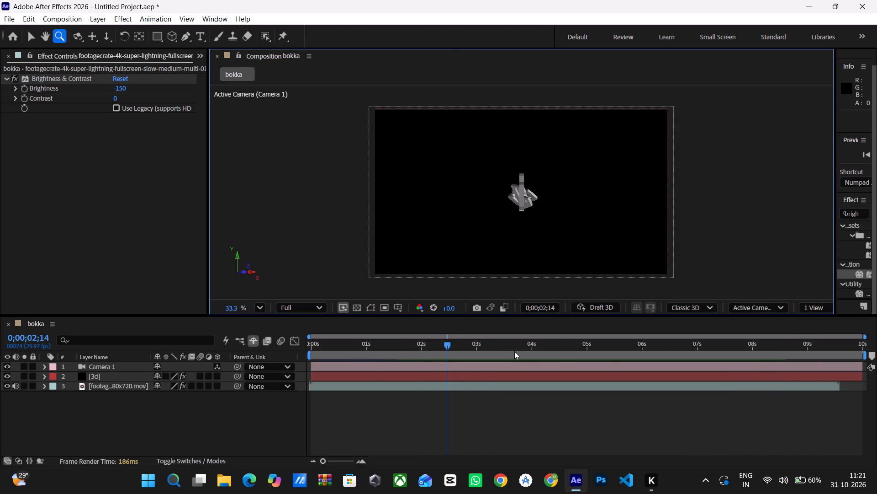
key(space)
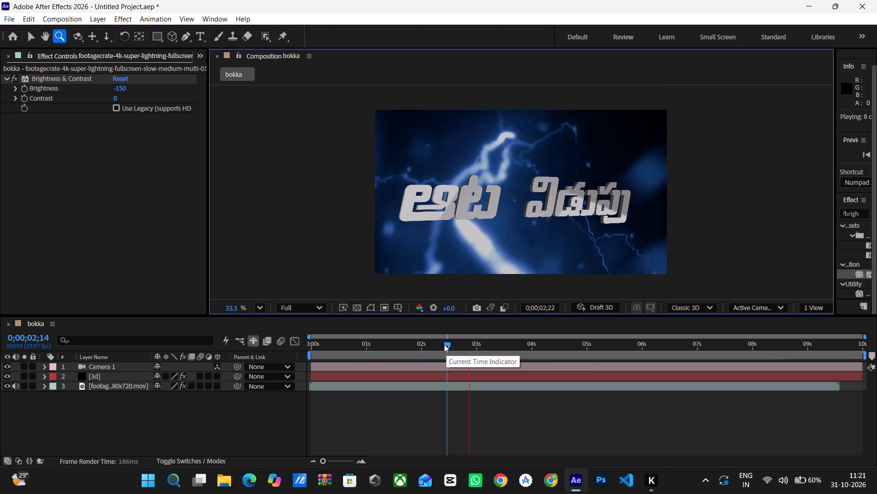
Set the lightning footage's Contrast to 31 in the Brightness & Contrast effect and preview from the first frame.
drag(448, 346, 258, 373)
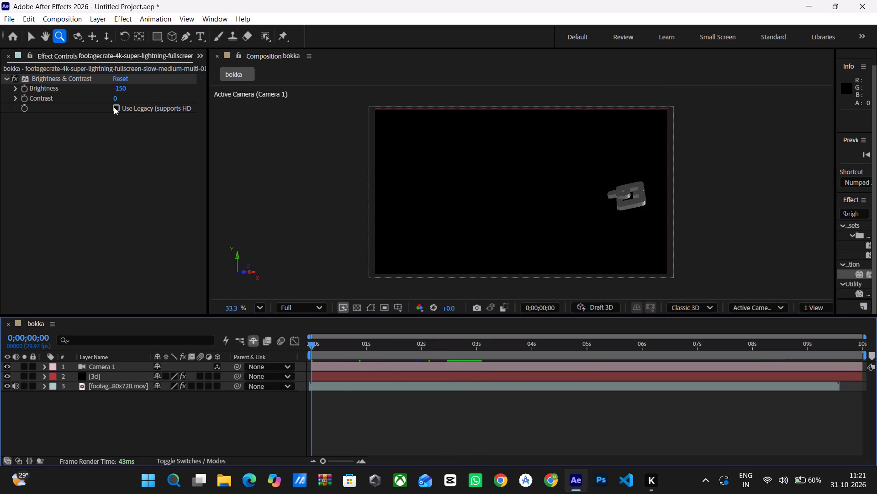
drag(114, 96, 138, 104)
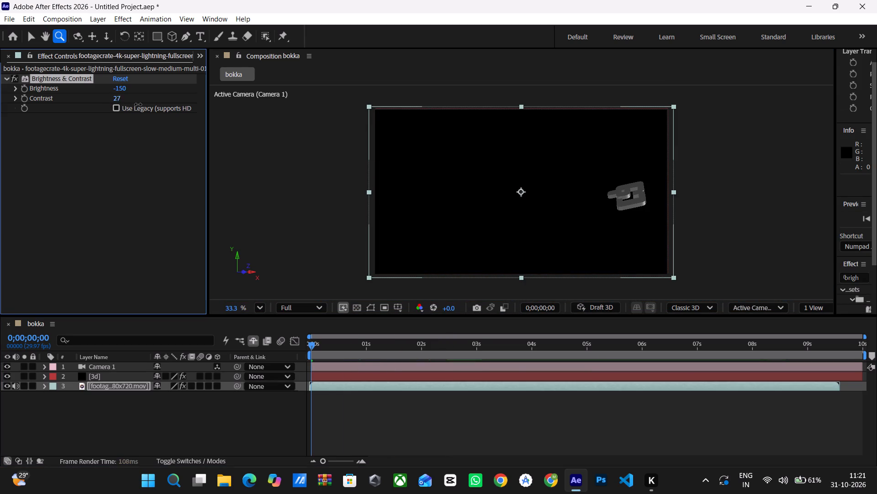
drag(138, 104, 139, 104)
key(space)
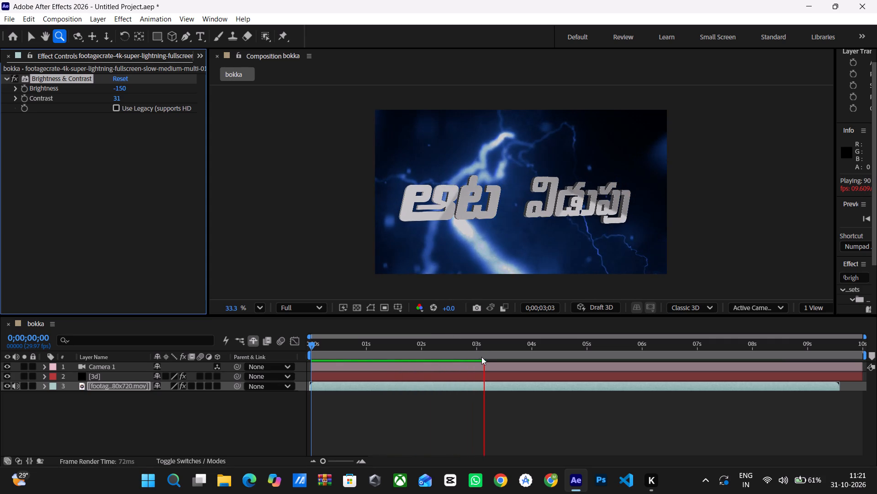
Scrub back and forth through the first three seconds to examine the letter animation over the lightning, and replay from the start.
drag(312, 344, 387, 359)
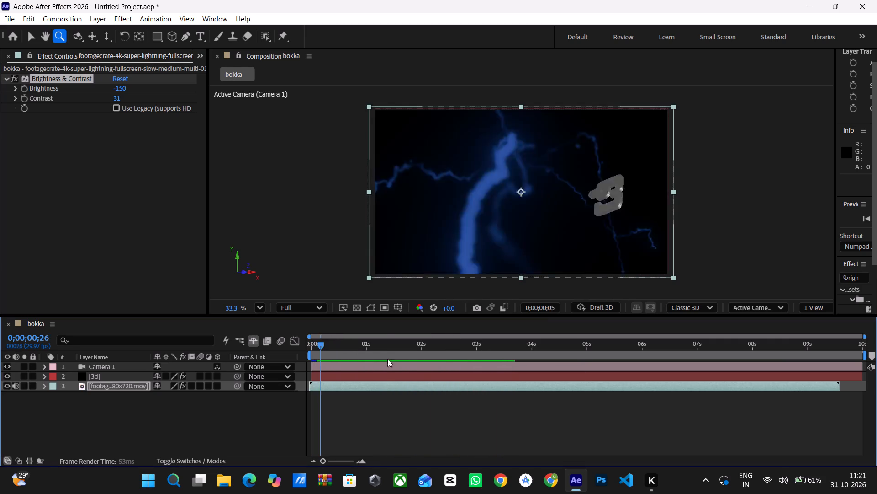
drag(387, 359, 458, 370)
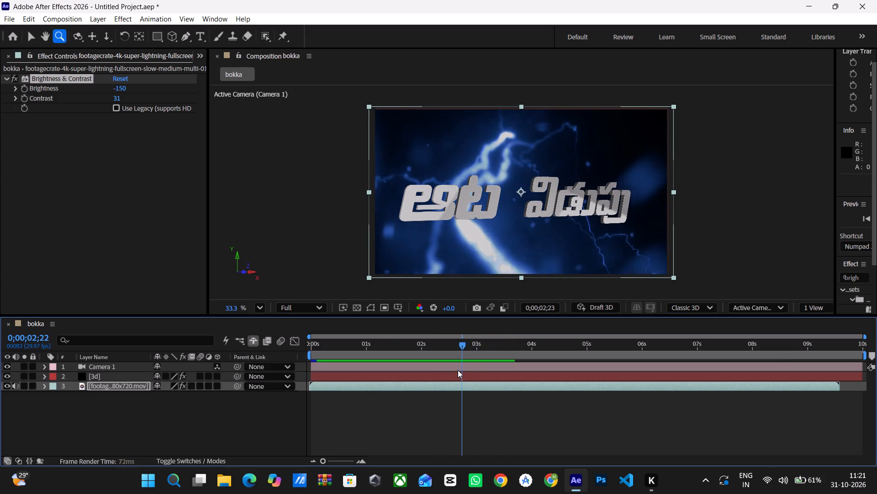
drag(458, 370, 452, 373)
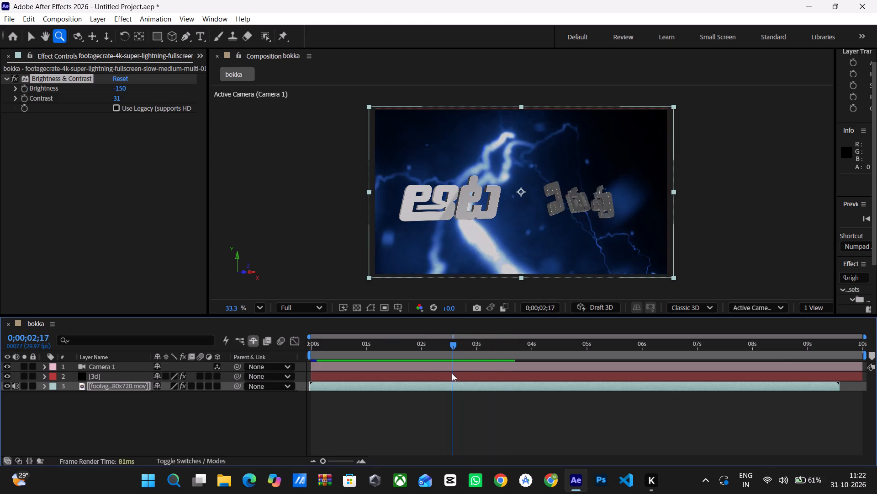
drag(452, 373, 445, 377)
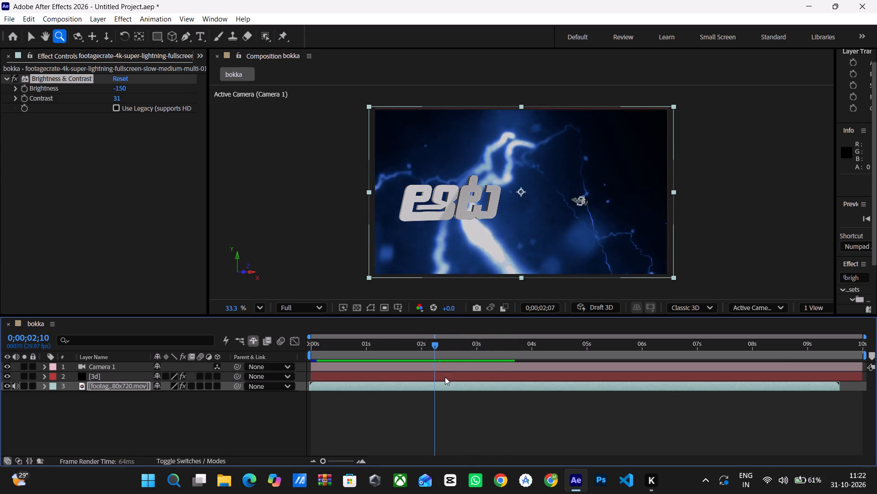
drag(445, 377, 330, 385)
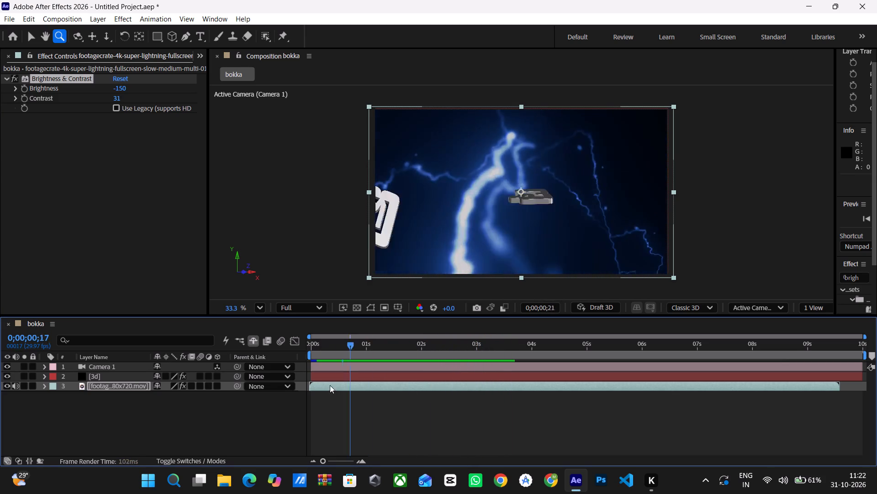
drag(330, 385, 297, 386)
key(space)
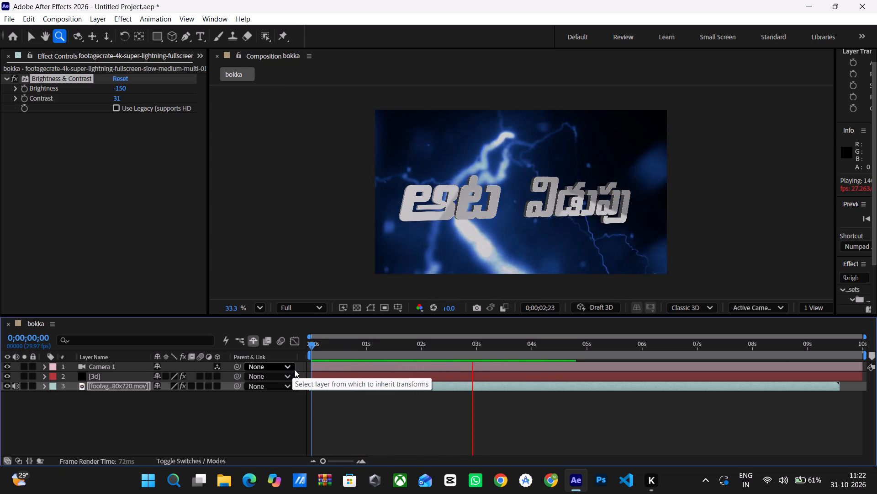
Examine the settled title against the lightning flashes between 0;00;03;12 and 0;00;04;27, and replay from the first frame.
drag(309, 345, 497, 361)
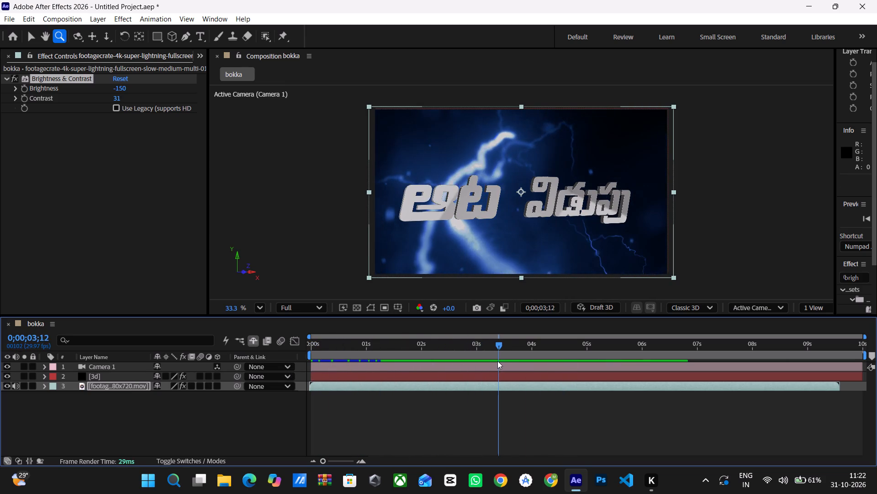
drag(497, 361, 559, 362)
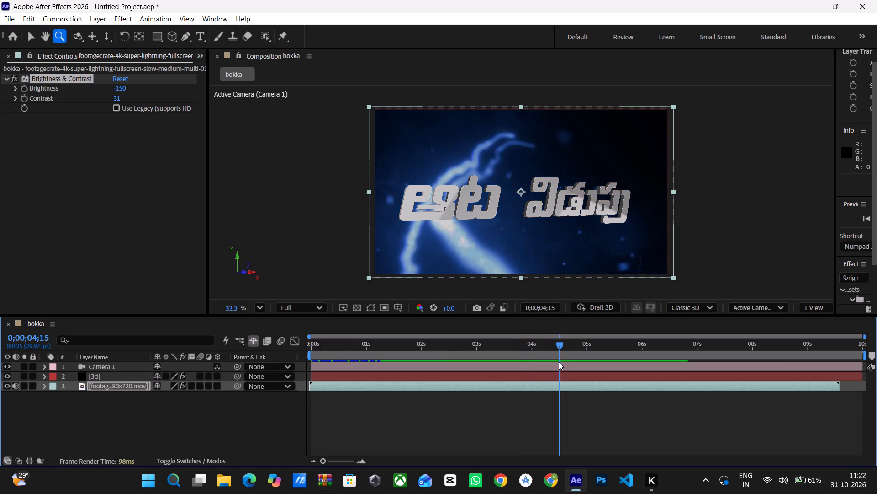
drag(559, 362, 580, 360)
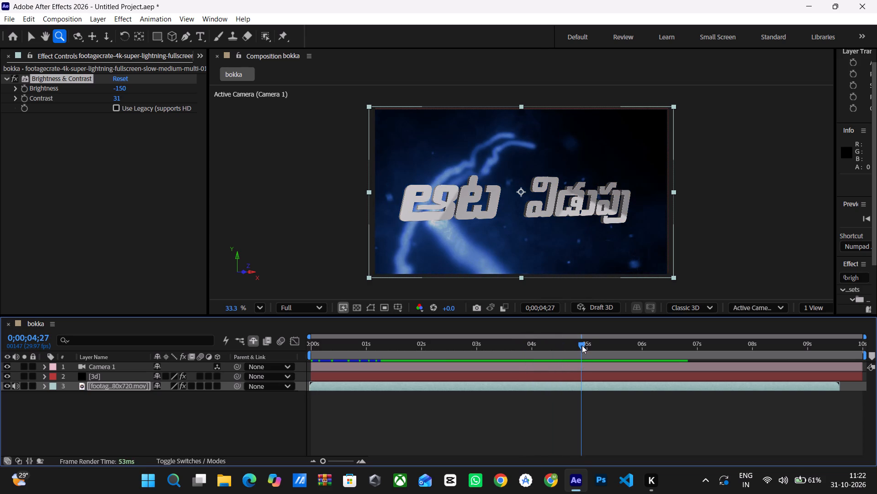
drag(582, 344, 576, 350)
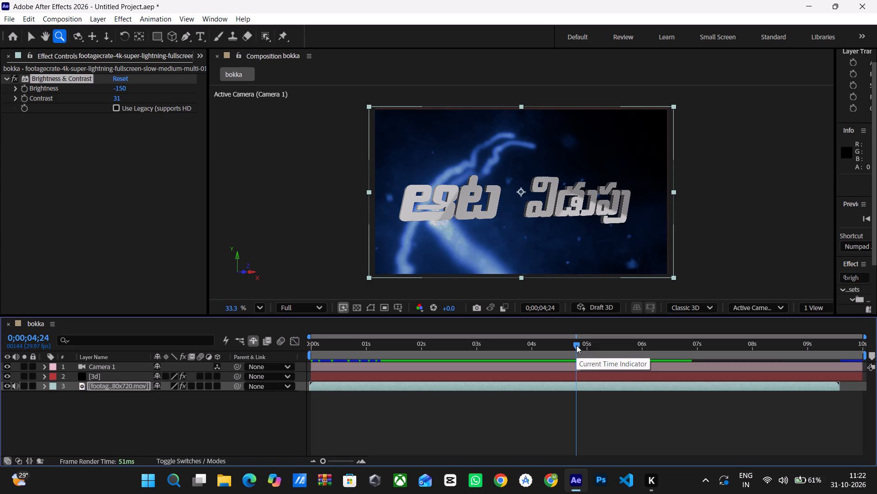
drag(576, 345, 529, 349)
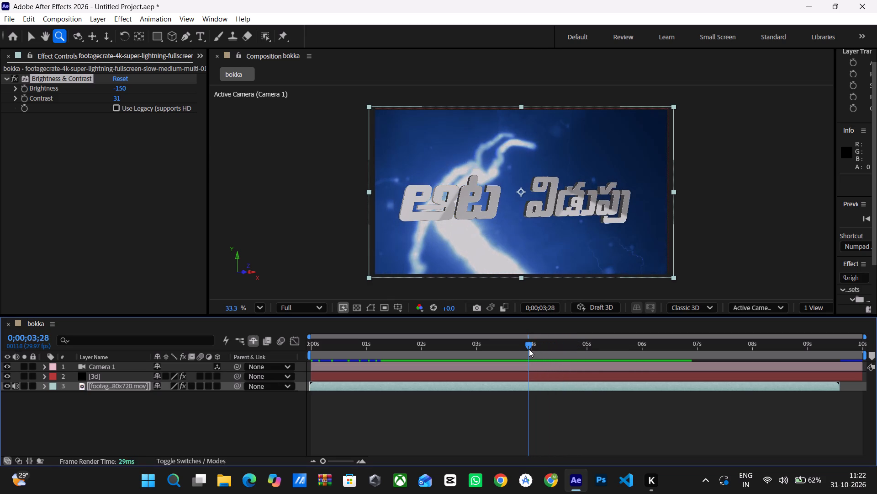
drag(529, 349, 568, 353)
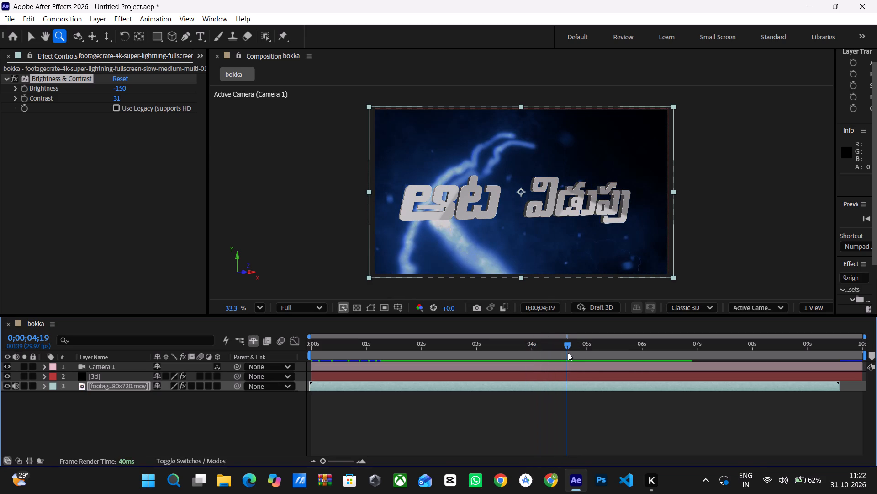
drag(568, 353, 512, 354)
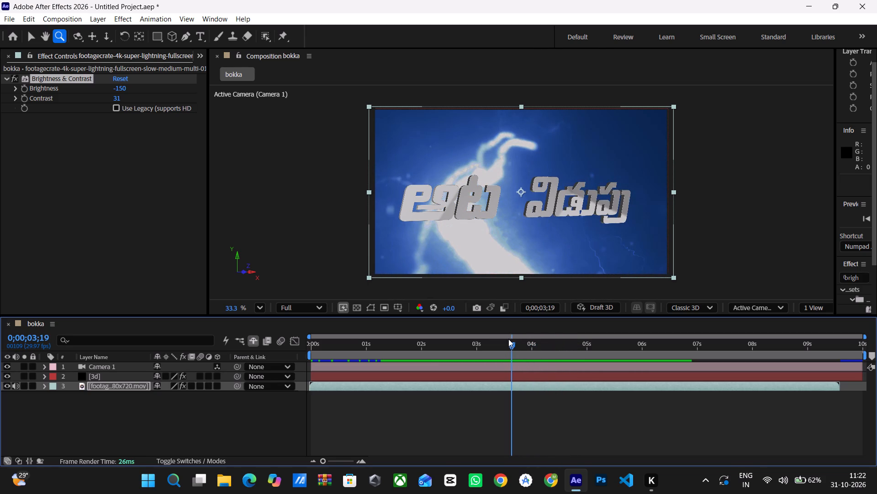
drag(512, 342, 295, 299)
key(space)
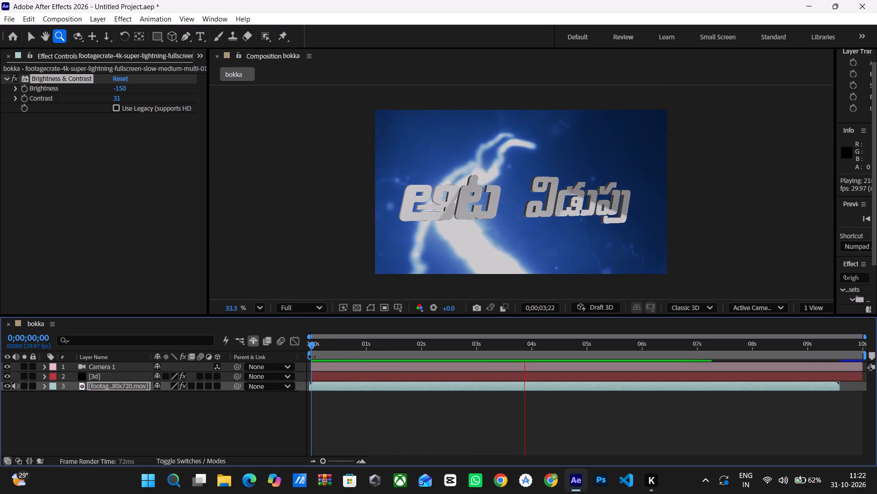
Scrub between 0;00;03;18 and 0;00;04;17 to examine the settled title against the lightning flashes.
drag(310, 342, 516, 370)
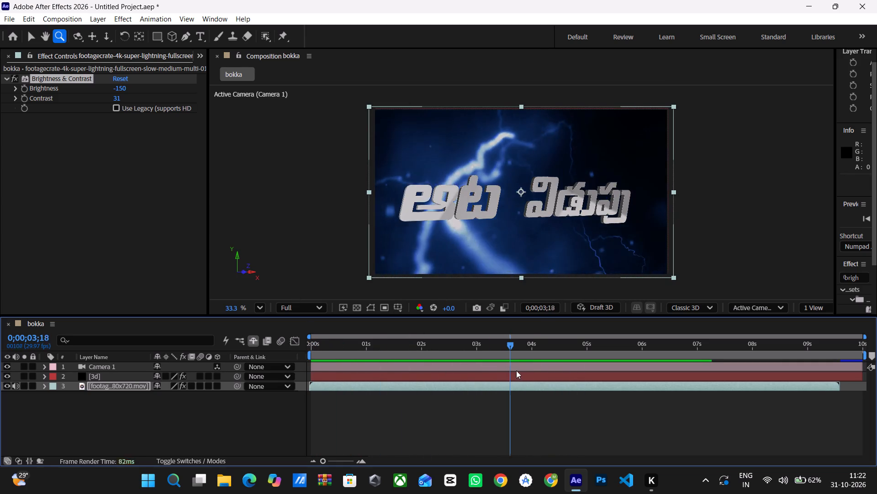
drag(516, 370, 558, 377)
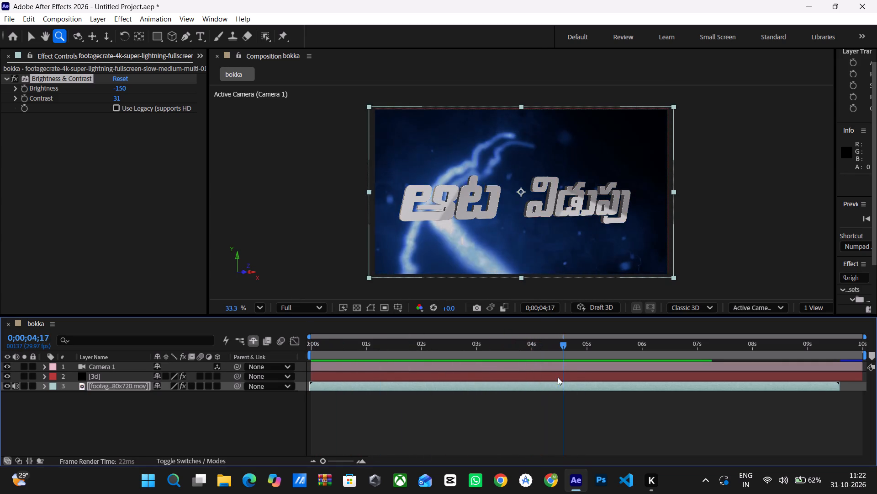
drag(558, 377, 513, 389)
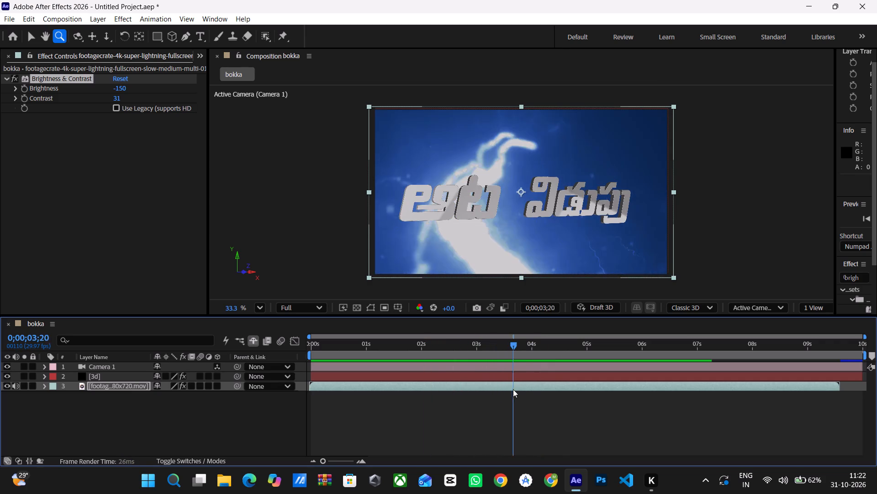
drag(513, 389, 532, 392)
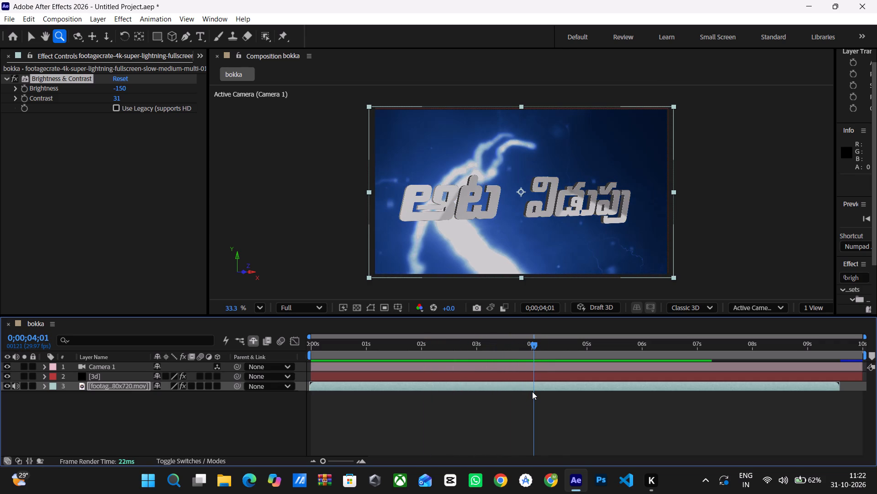
drag(532, 392, 558, 396)
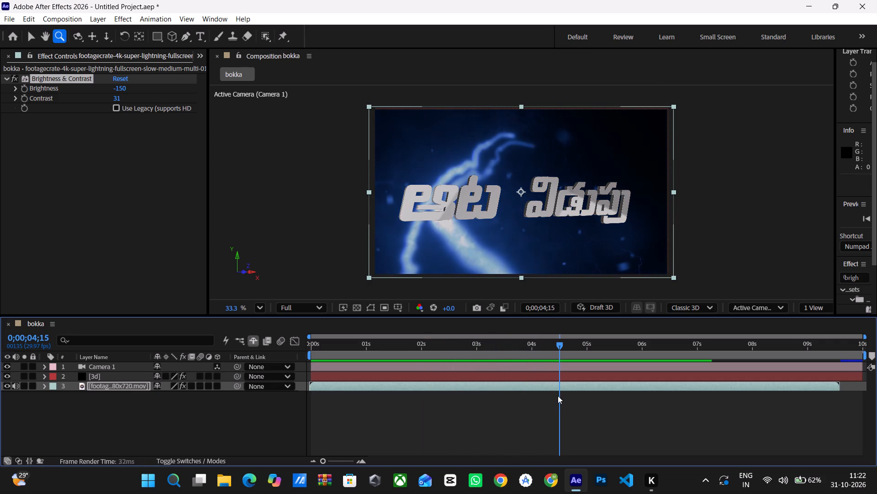
drag(558, 396, 558, 396)
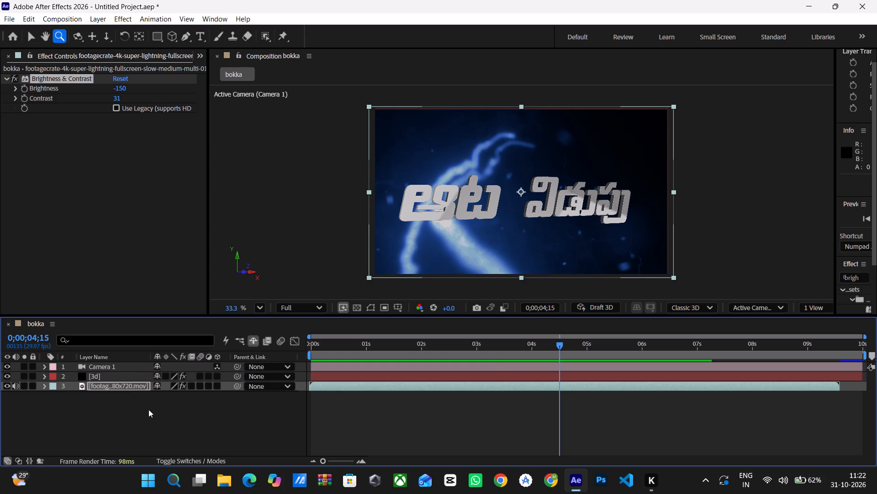
Show the 3d layer's Element effect settings, collapsing Render Settings and expanding Group 1.
click(111, 375)
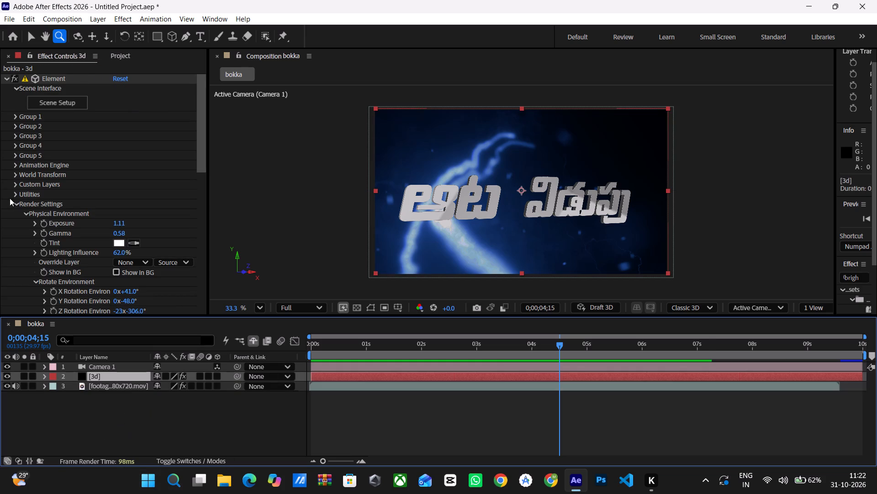
click(16, 204)
click(12, 212)
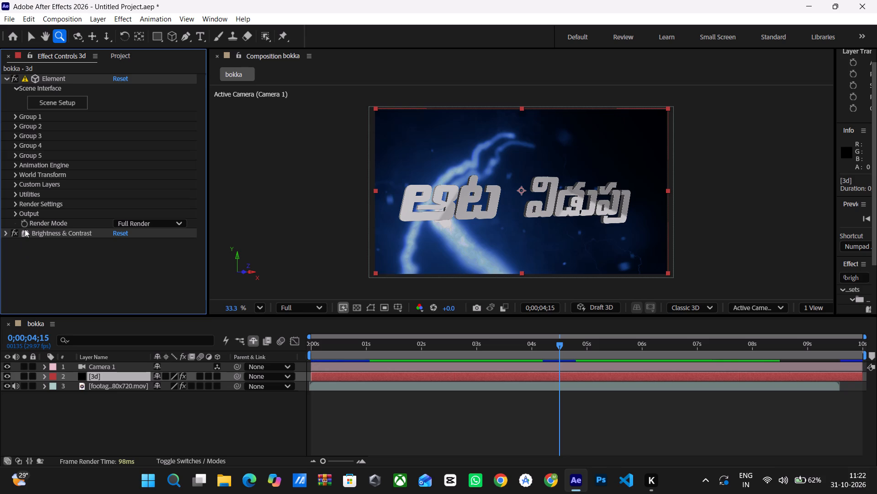
click(13, 115)
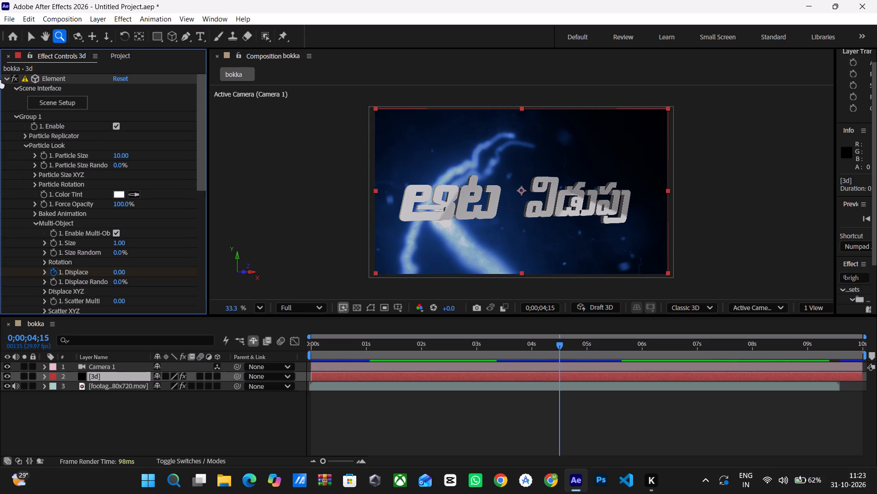
Set the composition view's magnification to about 29.7% and bring the whole title frame back to the middle of the viewer.
click(227, 158)
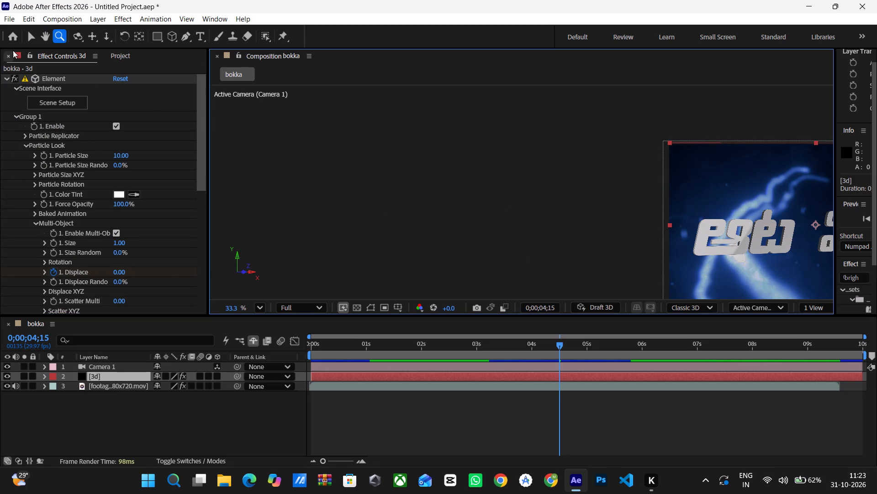
click(31, 37)
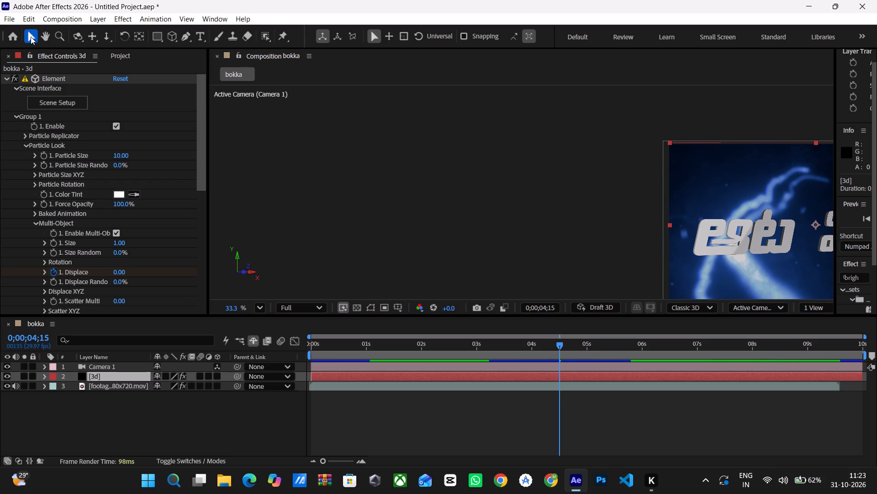
drag(330, 170, 275, 173)
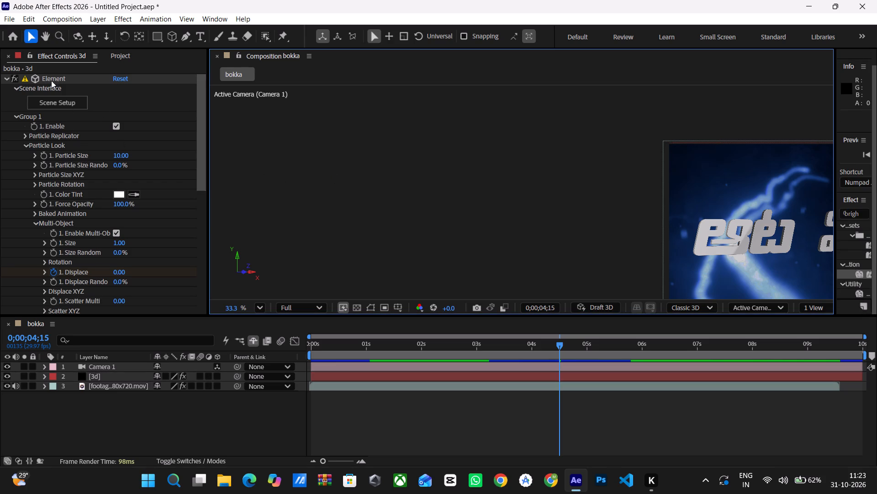
click(56, 37)
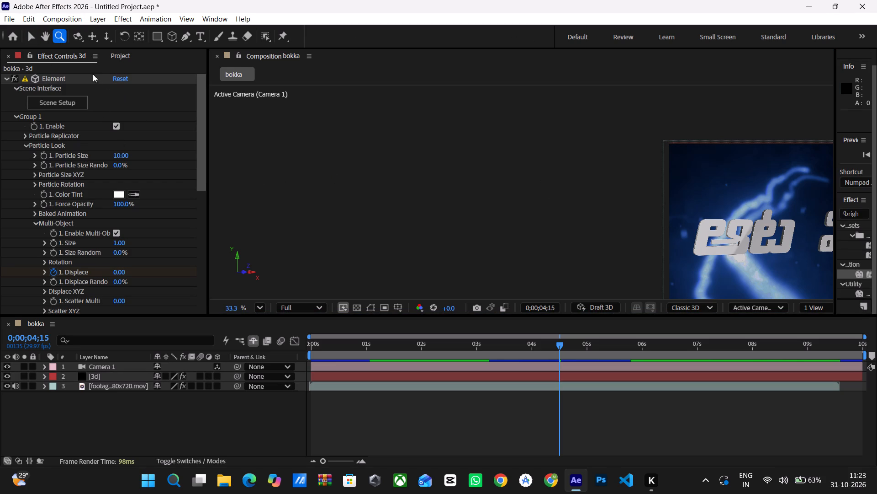
drag(765, 197, 670, 207)
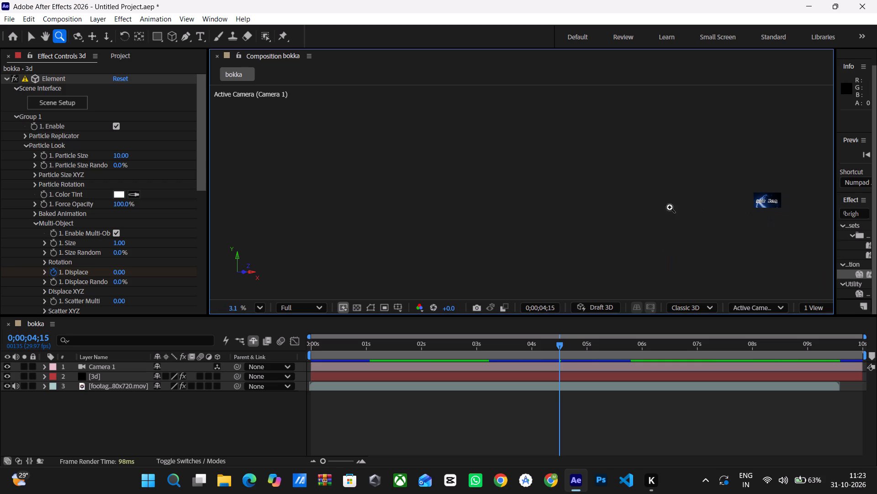
drag(670, 207, 671, 209)
drag(687, 209, 636, 226)
drag(636, 226, 635, 226)
drag(776, 204, 760, 211)
drag(760, 211, 794, 213)
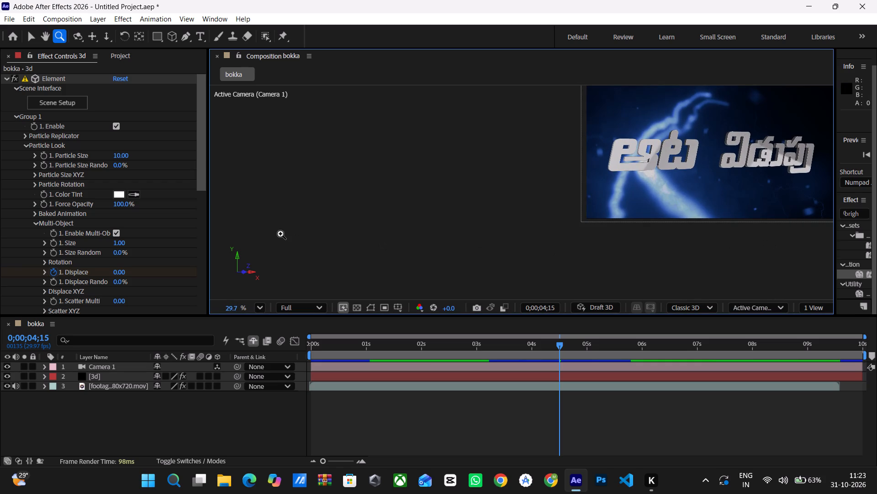
key(h)
drag(675, 228, 627, 257)
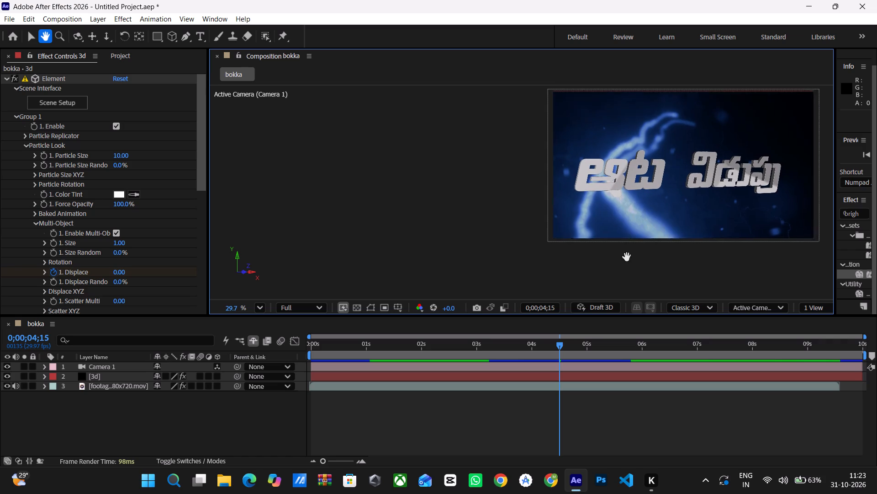
drag(627, 257, 458, 280)
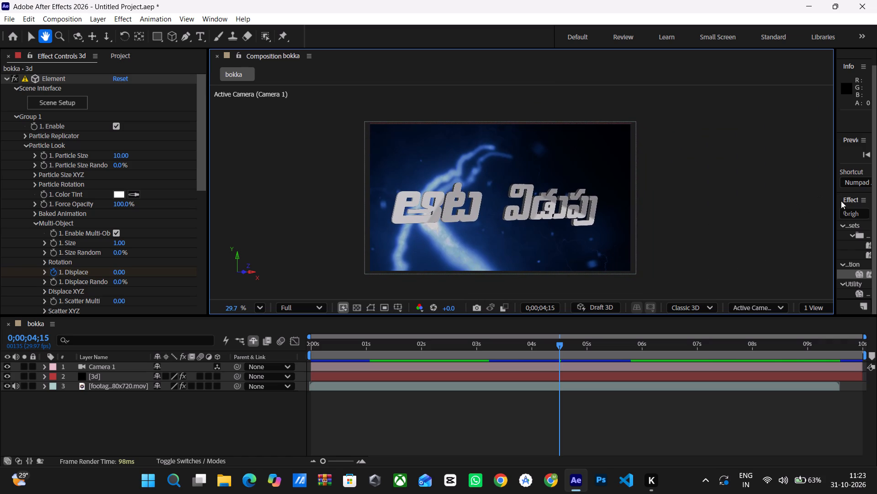
Widen the Info, Preview and Effects & Presets area, re-centre the title frame in the narrowed viewer, and return to the Selection tool.
drag(835, 204, 743, 225)
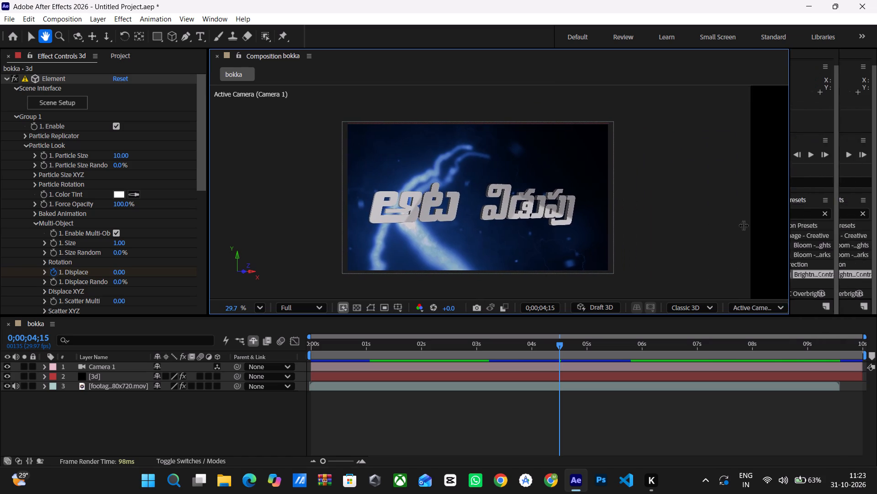
drag(743, 225, 698, 227)
drag(466, 238, 480, 235)
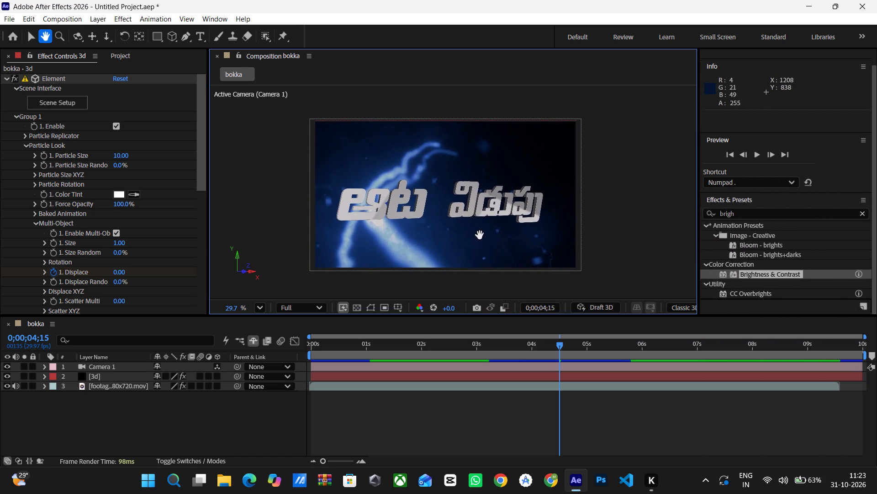
drag(480, 235, 491, 232)
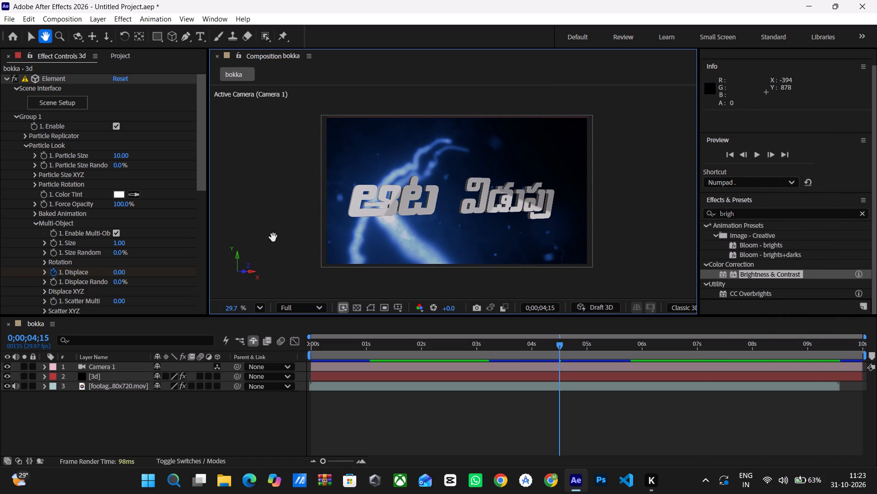
key(v)
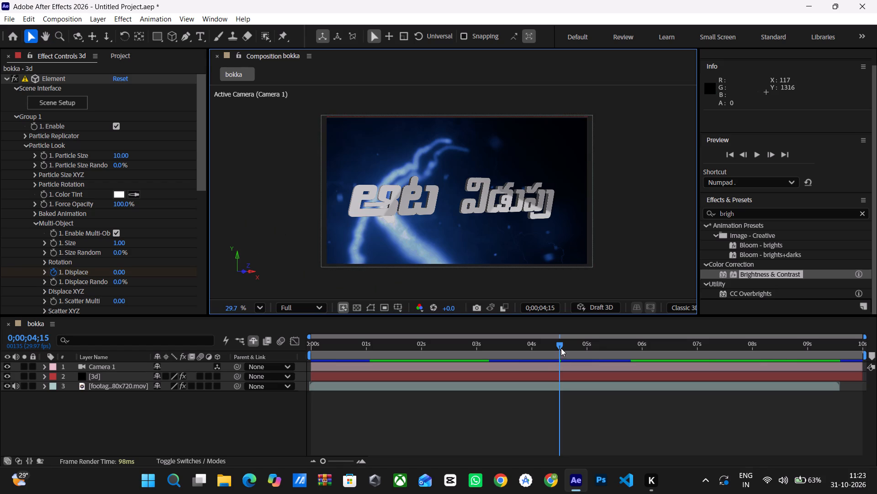
Scrub between about 0;00;01;01 and 0;00;04;20 to examine the letter animation and lightning flashes, ending at 0;00;04;19.
drag(559, 345, 377, 382)
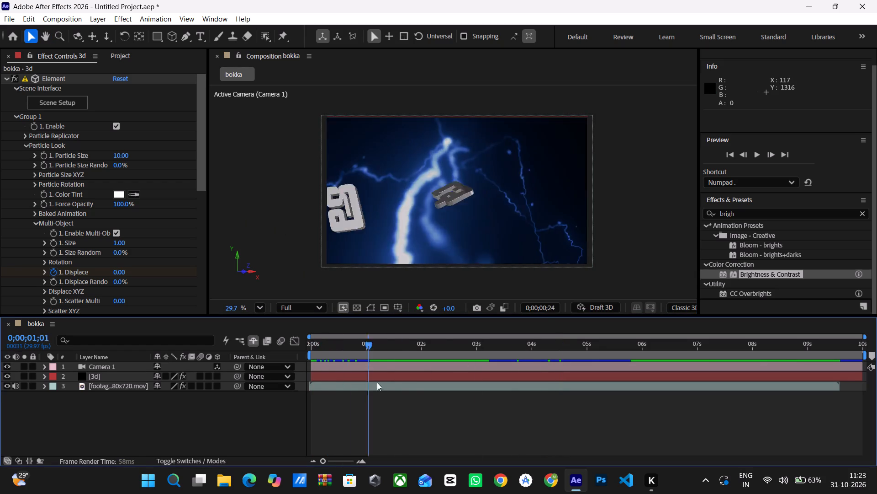
drag(377, 382, 508, 365)
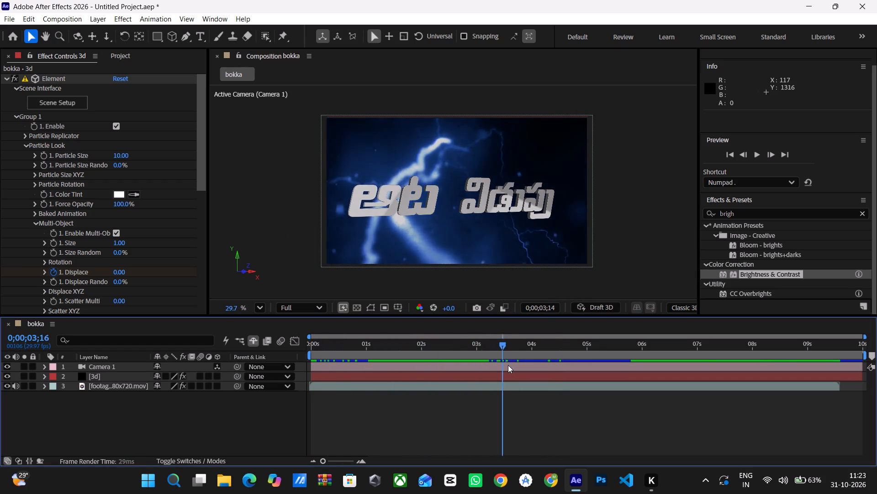
drag(508, 365, 540, 358)
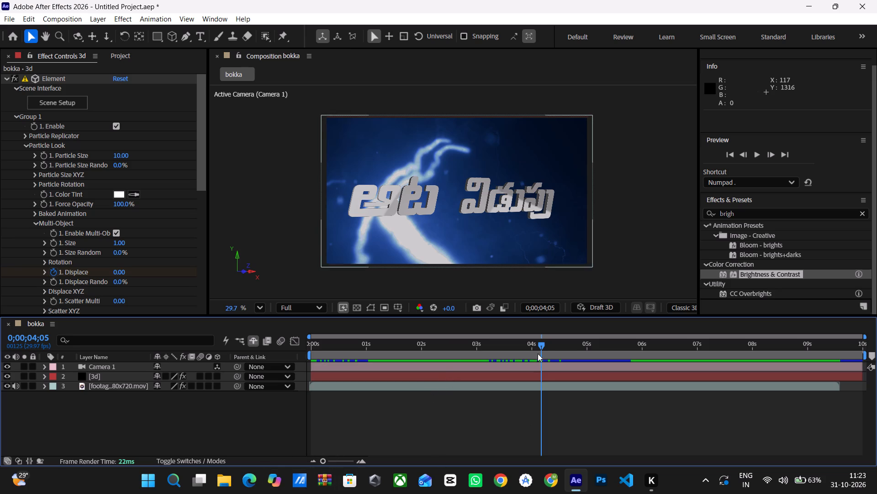
drag(543, 343, 435, 386)
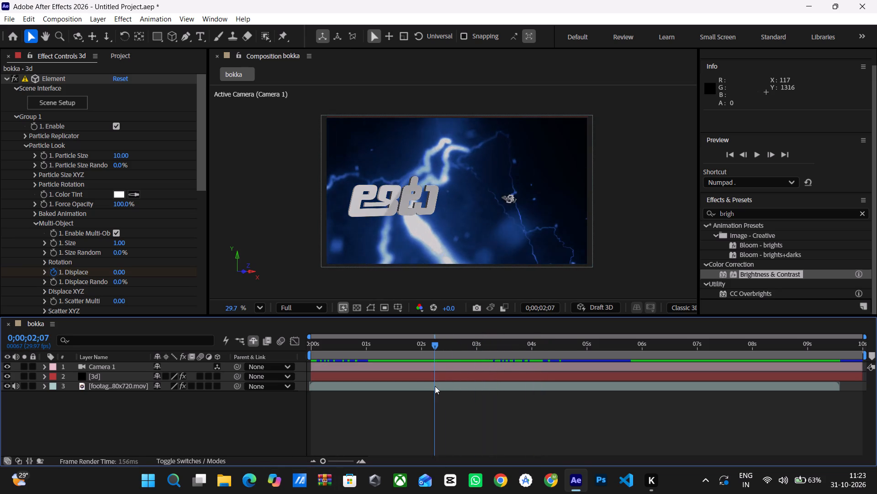
drag(435, 386, 538, 369)
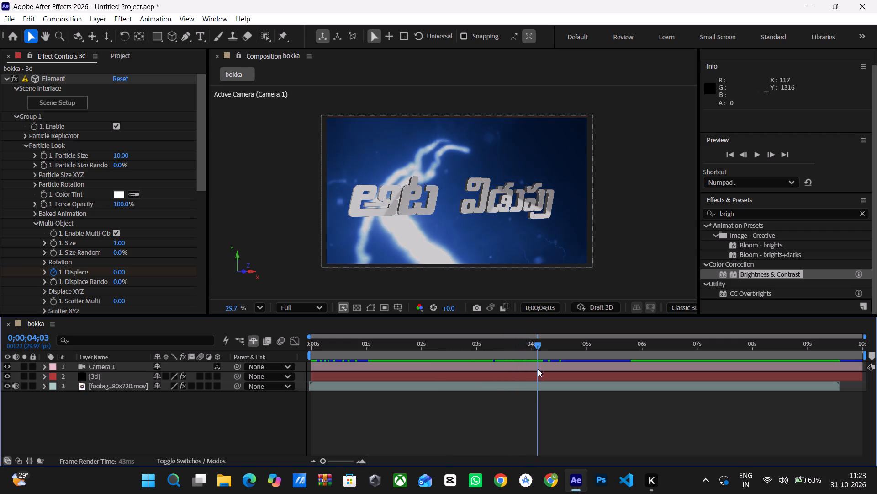
drag(538, 369, 562, 368)
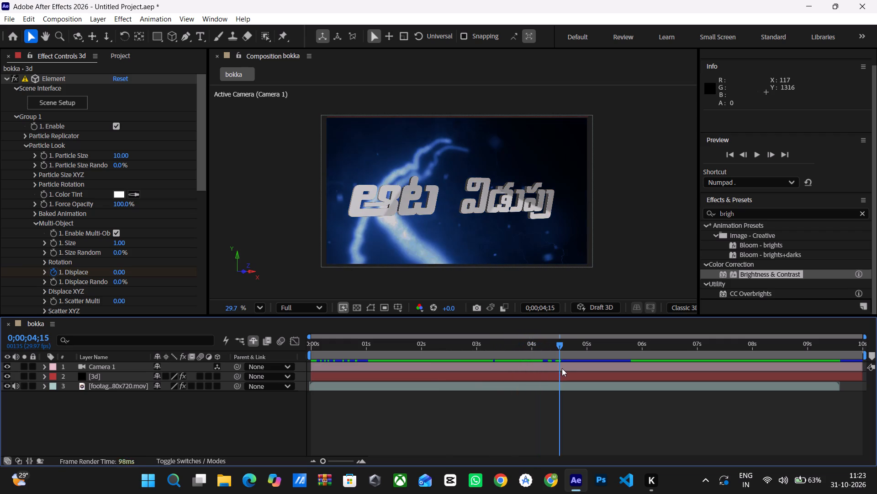
drag(562, 368, 570, 370)
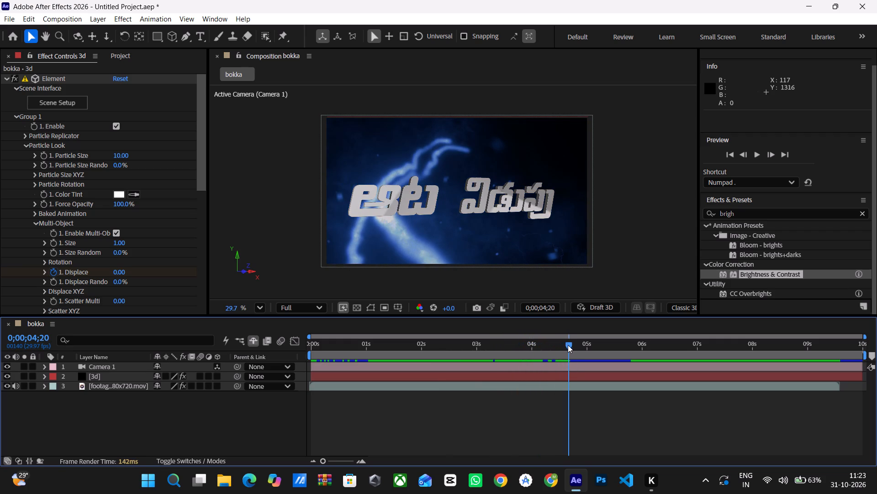
click(567, 344)
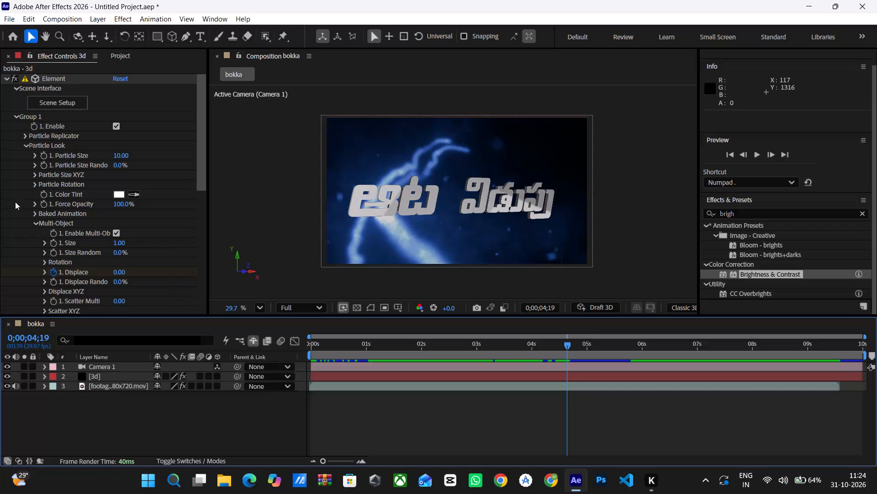
Collapse Element's Group 1, expand World Transform, and keyframe World Position XY at 0;00;04;19 with the value 0.0, 2.0.
click(25, 136)
click(16, 118)
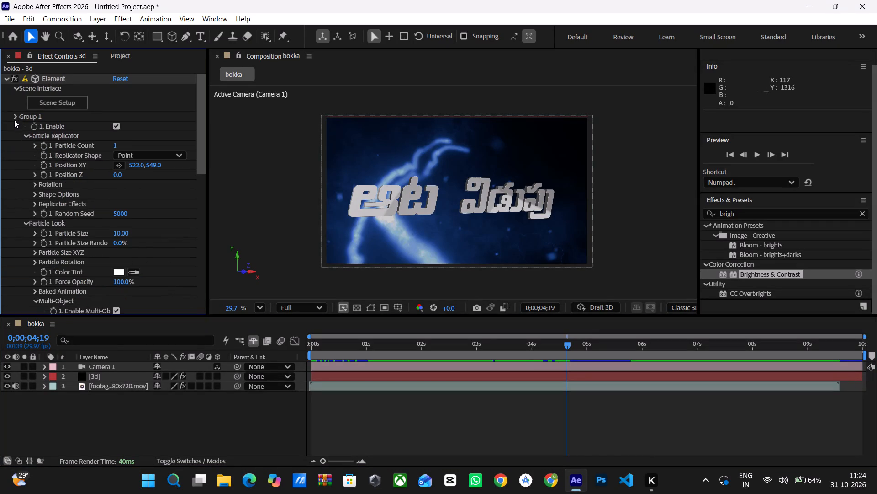
click(14, 118)
click(14, 116)
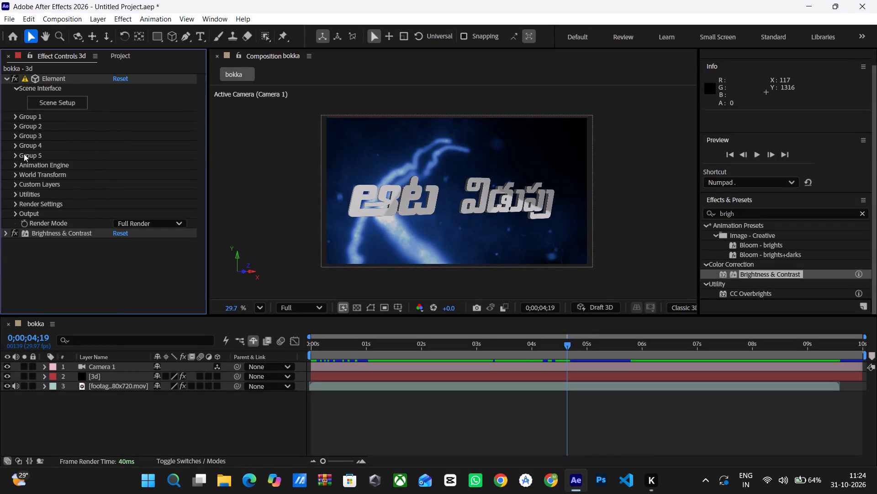
click(12, 172)
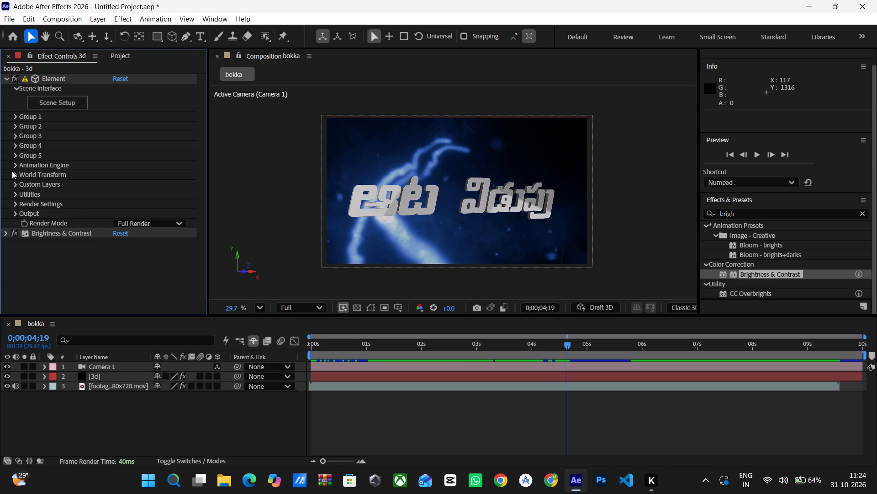
click(12, 171)
click(15, 172)
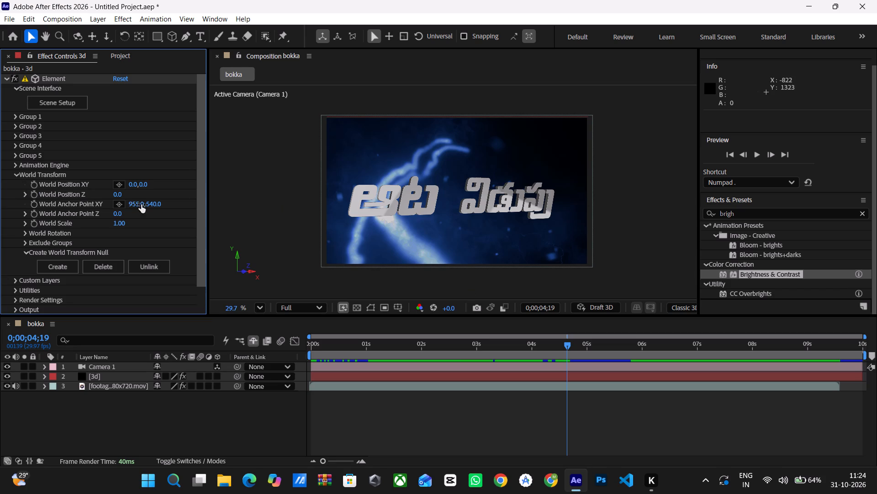
click(37, 185)
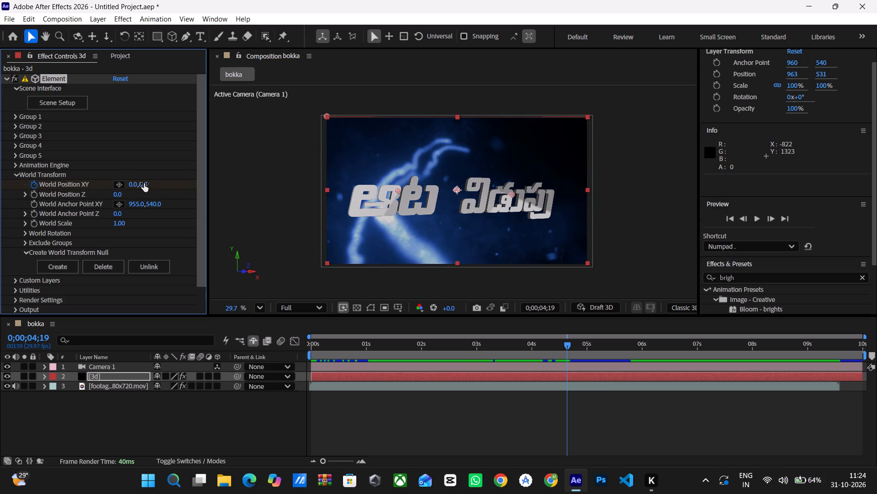
drag(144, 183, 110, 211)
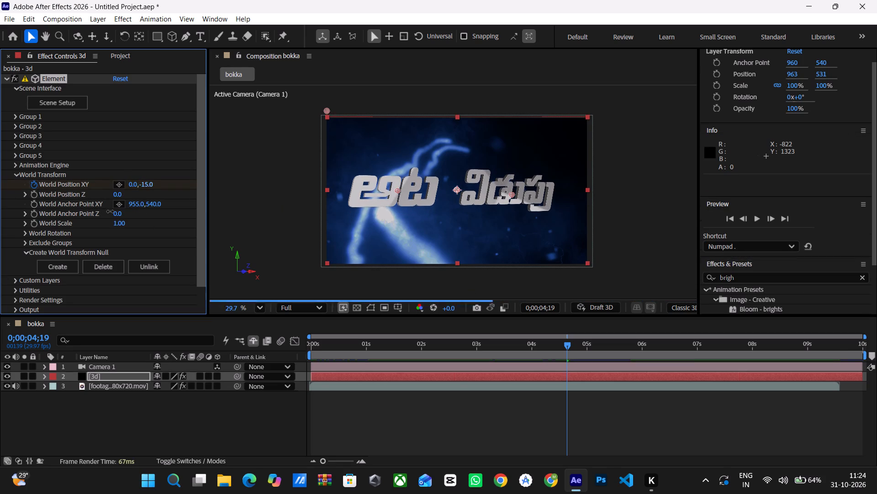
drag(110, 211, 119, 209)
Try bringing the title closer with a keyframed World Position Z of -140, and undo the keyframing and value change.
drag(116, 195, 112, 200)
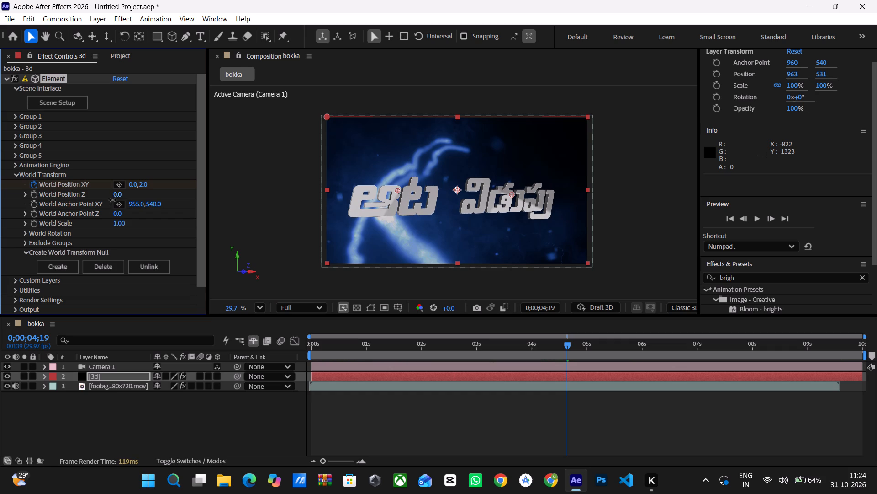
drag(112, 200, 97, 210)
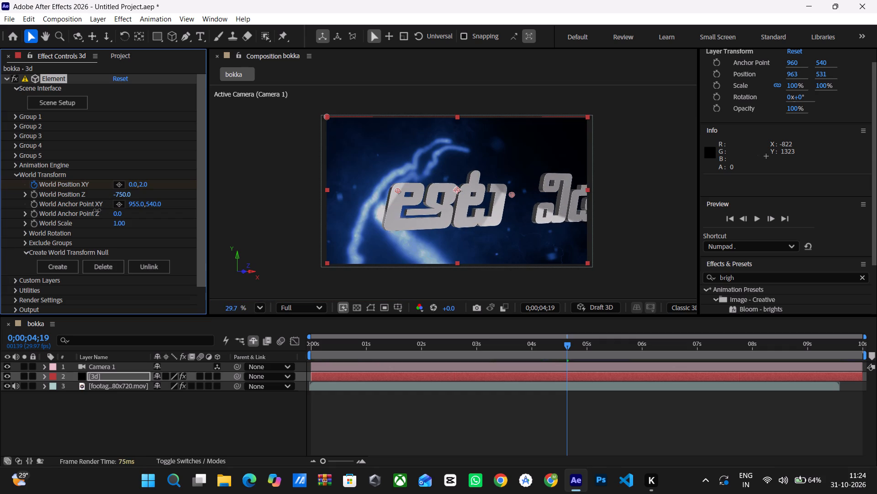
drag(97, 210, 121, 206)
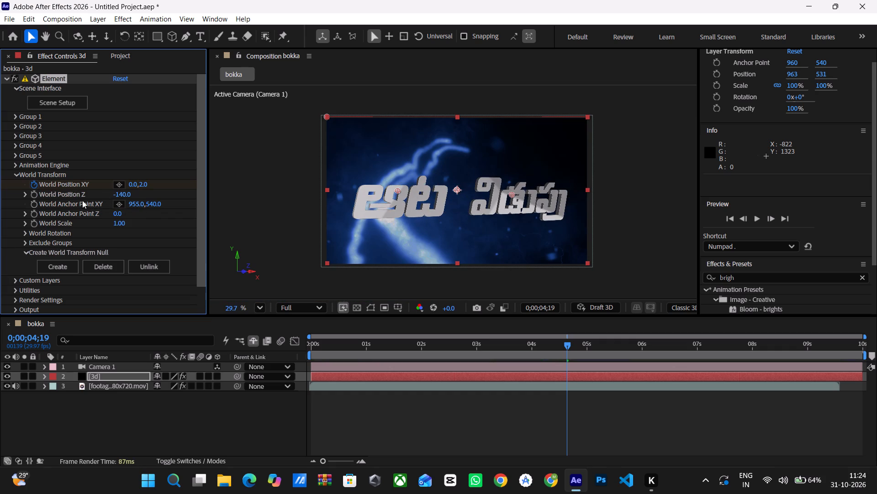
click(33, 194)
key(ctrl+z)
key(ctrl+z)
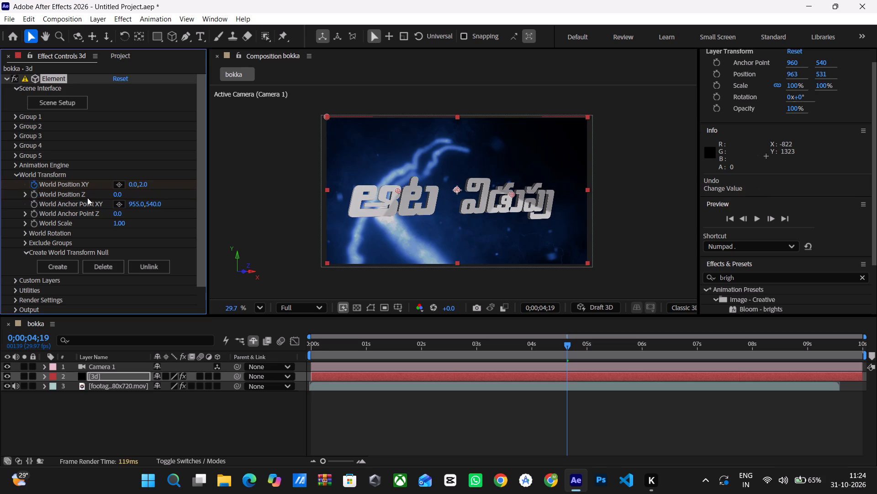
Enable keyframing for World Position Z, both World Anchor Point properties and World Scale, setting anchor X to 889 and scale to 0.00.
click(38, 195)
click(37, 203)
drag(134, 205, 89, 216)
drag(89, 216, 111, 220)
click(34, 215)
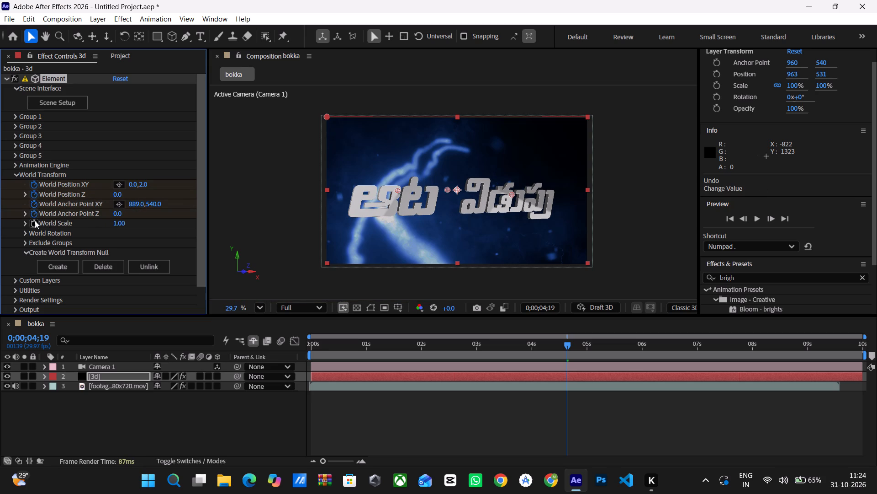
click(36, 224)
drag(121, 224, 103, 235)
drag(103, 235, 67, 243)
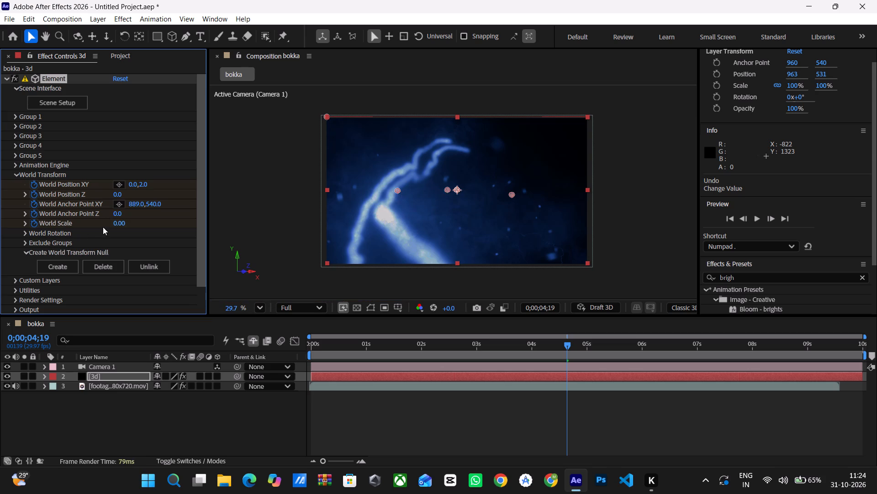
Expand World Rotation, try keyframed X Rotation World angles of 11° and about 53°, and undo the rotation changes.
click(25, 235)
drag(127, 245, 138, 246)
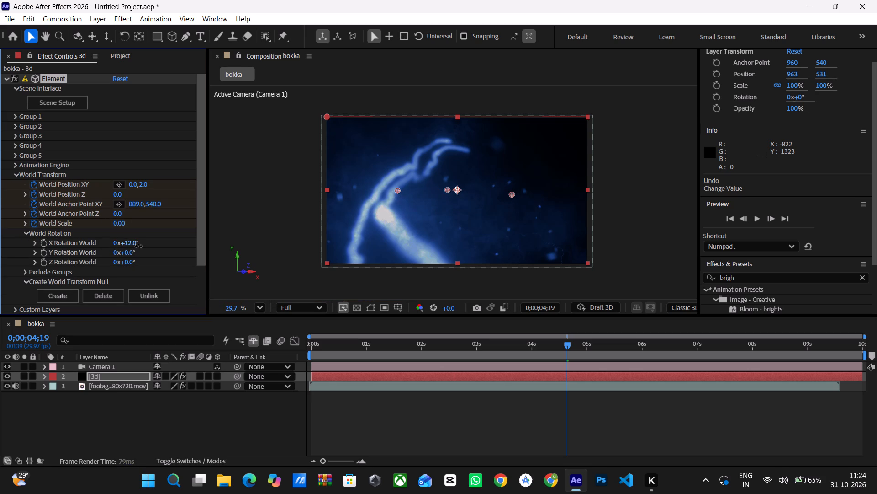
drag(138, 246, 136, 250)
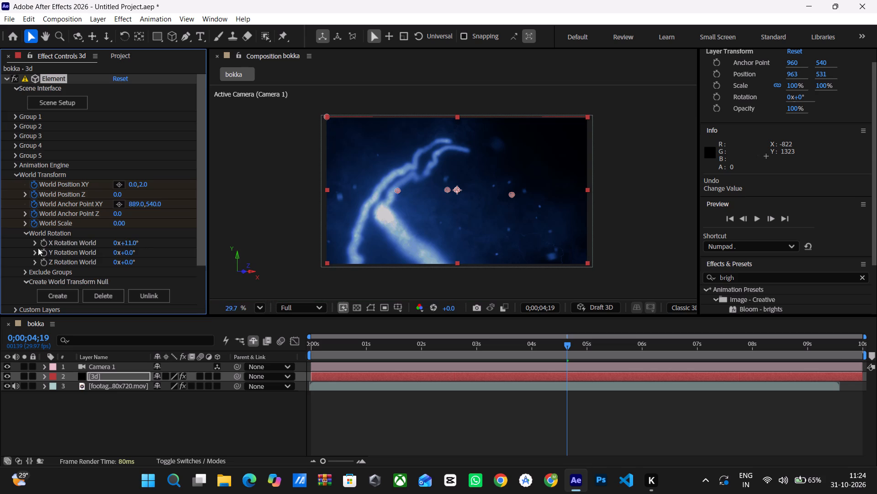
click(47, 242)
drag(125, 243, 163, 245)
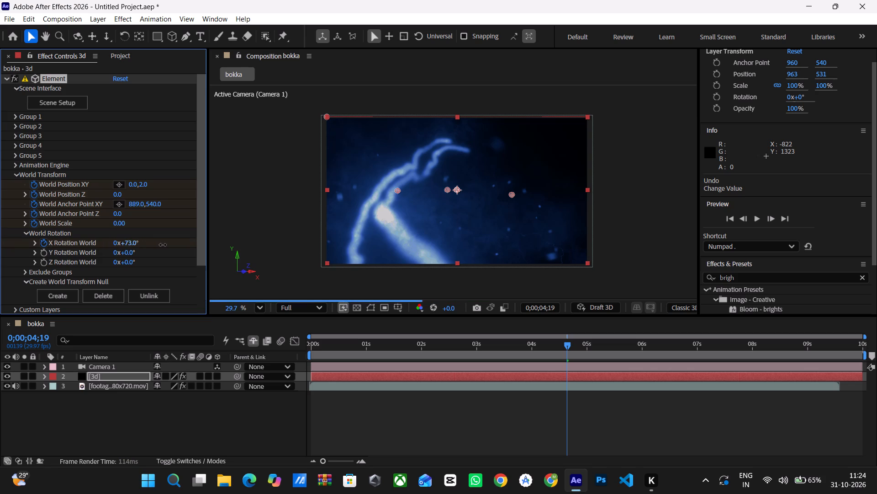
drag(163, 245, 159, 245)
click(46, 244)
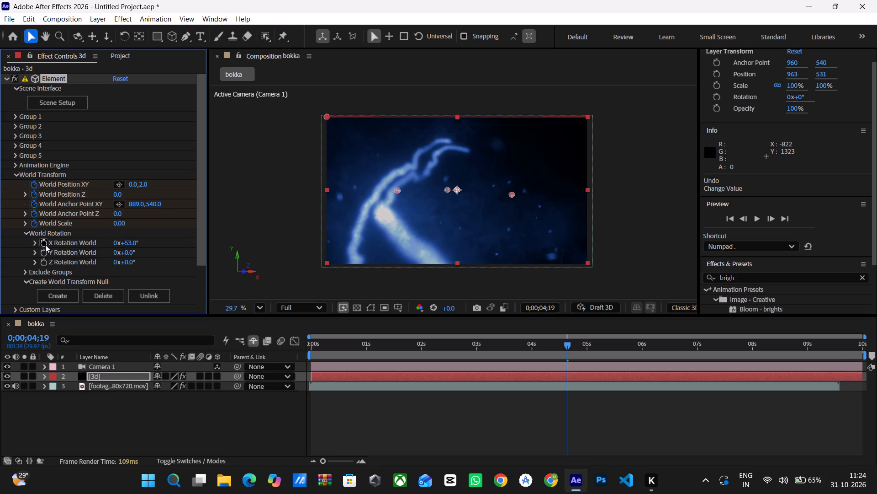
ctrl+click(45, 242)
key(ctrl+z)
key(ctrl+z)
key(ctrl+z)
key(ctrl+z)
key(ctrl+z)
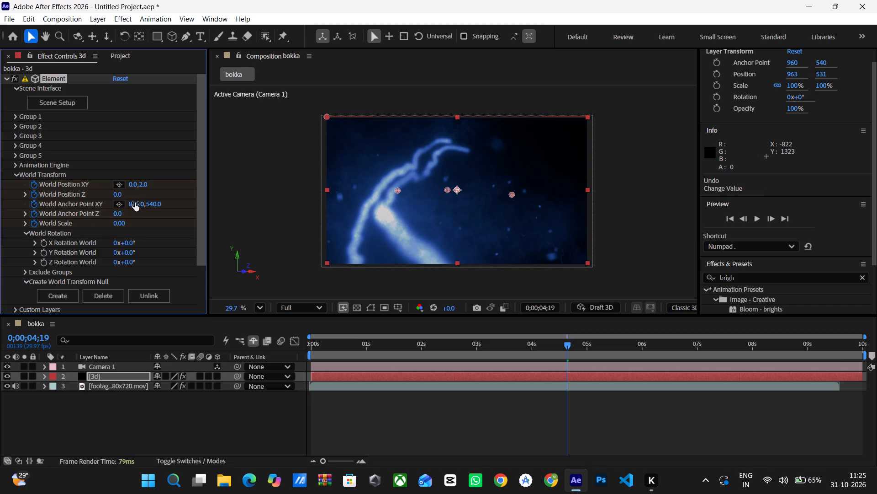
Set World Anchor Point X to 854 and World Scale to 0.82.
drag(134, 203, 127, 215)
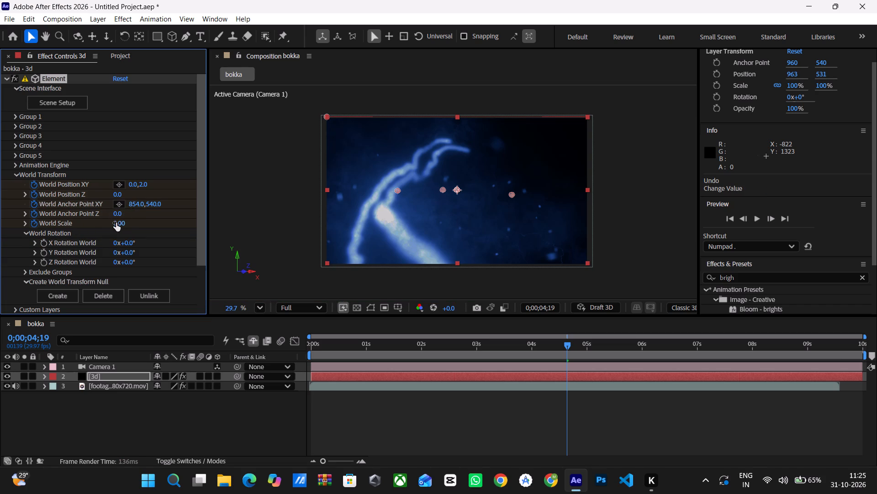
drag(122, 225, 172, 229)
Enable keyframing for X, Y and Z Rotation World and set them to 67°, -182° and -117° respectively.
click(46, 243)
click(45, 252)
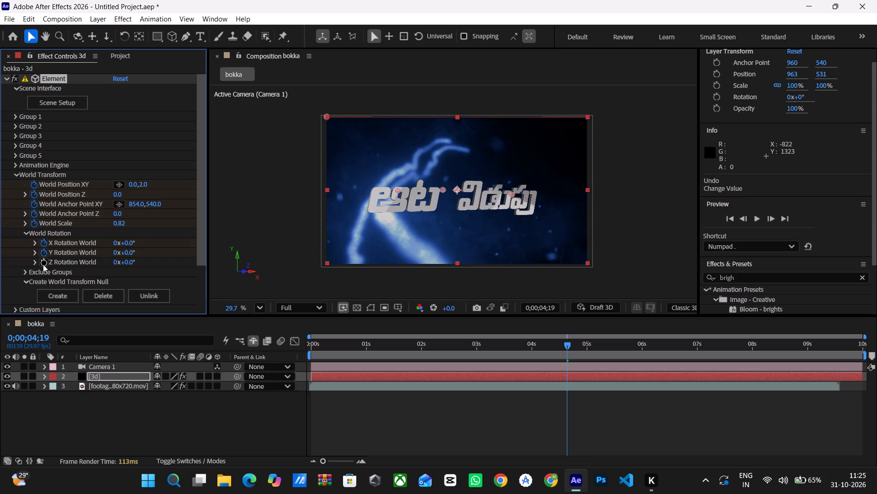
click(44, 263)
drag(130, 242, 165, 243)
drag(165, 243, 169, 245)
drag(132, 254, 108, 259)
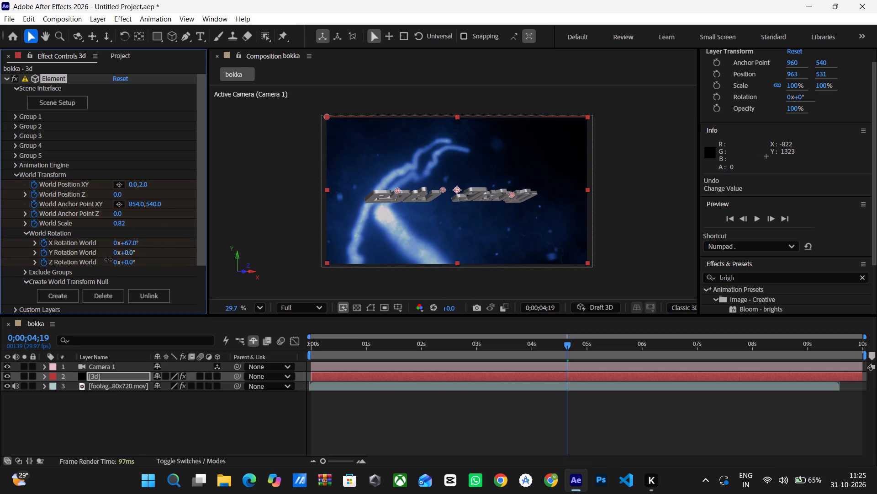
drag(108, 259, 87, 262)
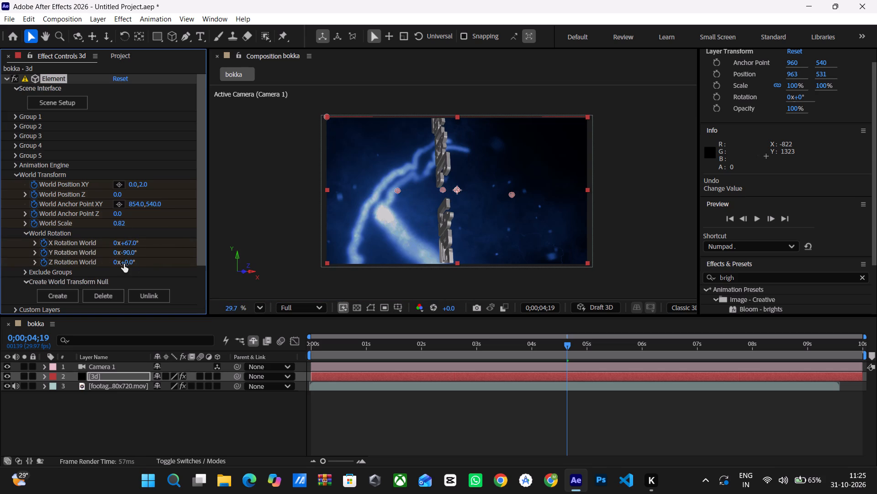
drag(129, 262, 75, 269)
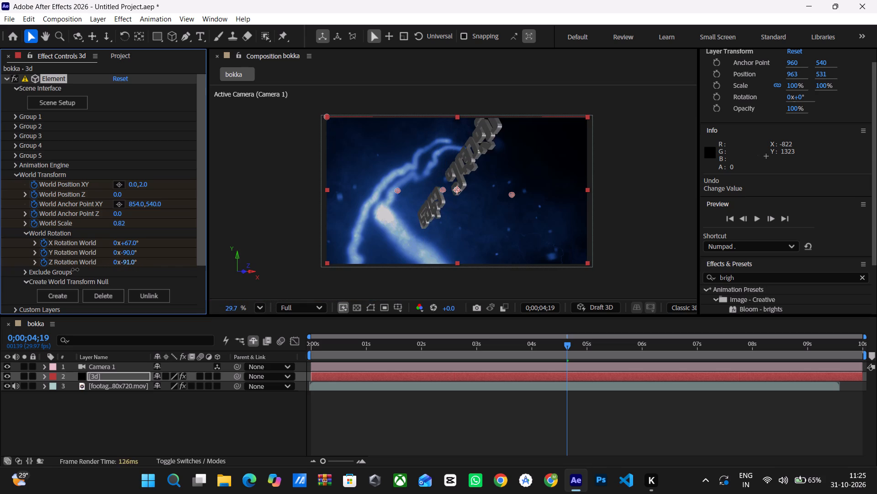
drag(75, 269, 71, 270)
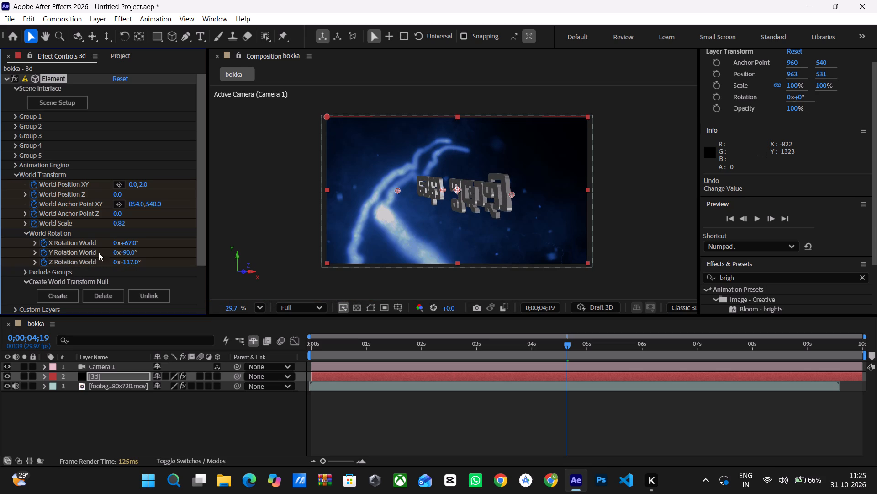
drag(130, 252, 106, 262)
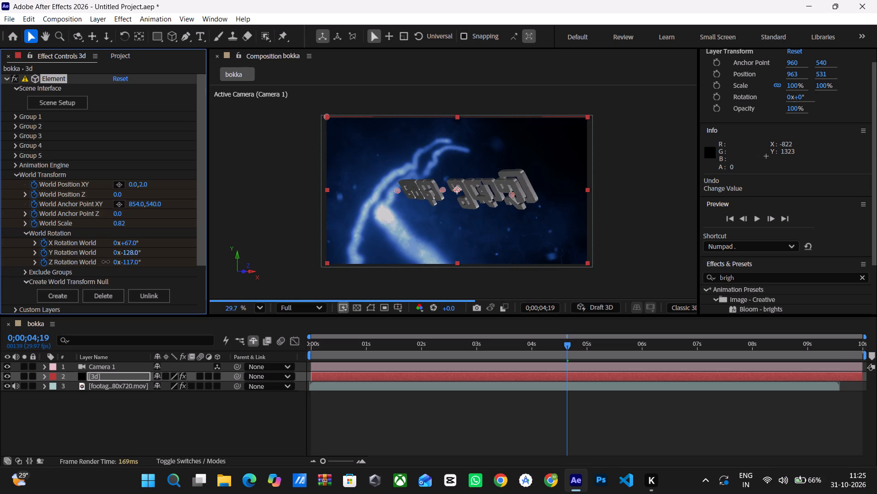
drag(106, 262, 89, 264)
Expand the Exclude Groups settings under World Transform.
scroll(66, 248, down, 2)
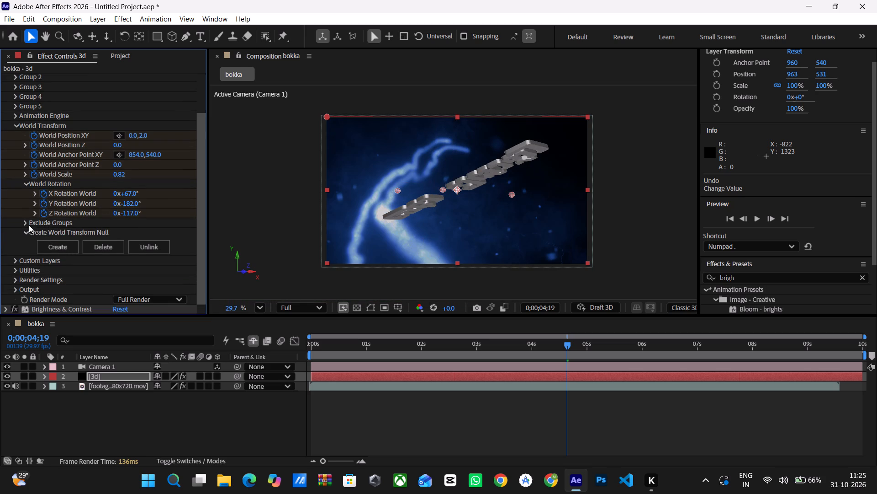
click(23, 223)
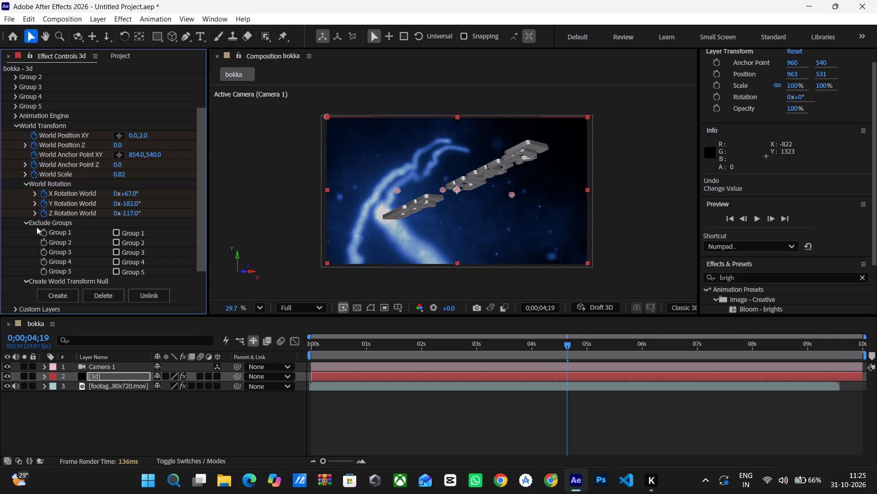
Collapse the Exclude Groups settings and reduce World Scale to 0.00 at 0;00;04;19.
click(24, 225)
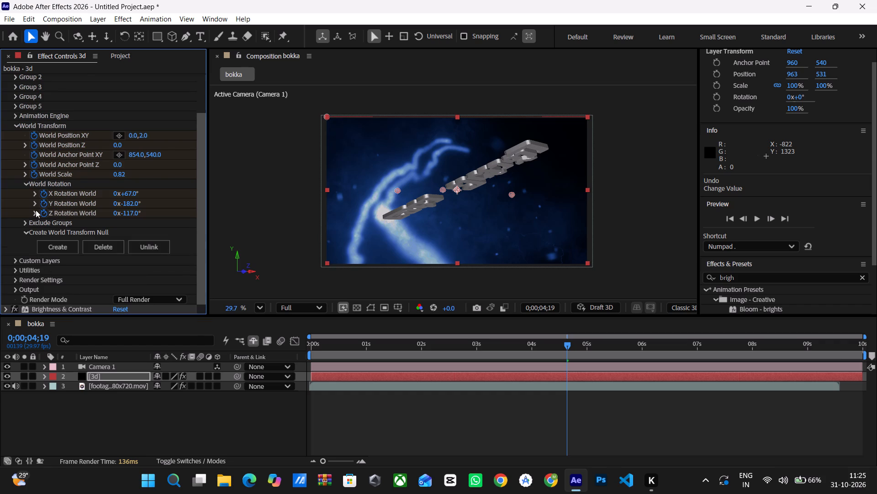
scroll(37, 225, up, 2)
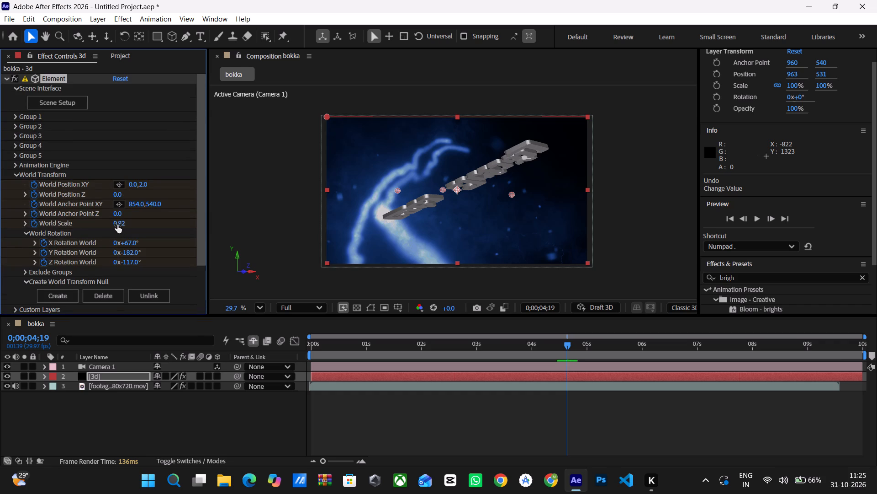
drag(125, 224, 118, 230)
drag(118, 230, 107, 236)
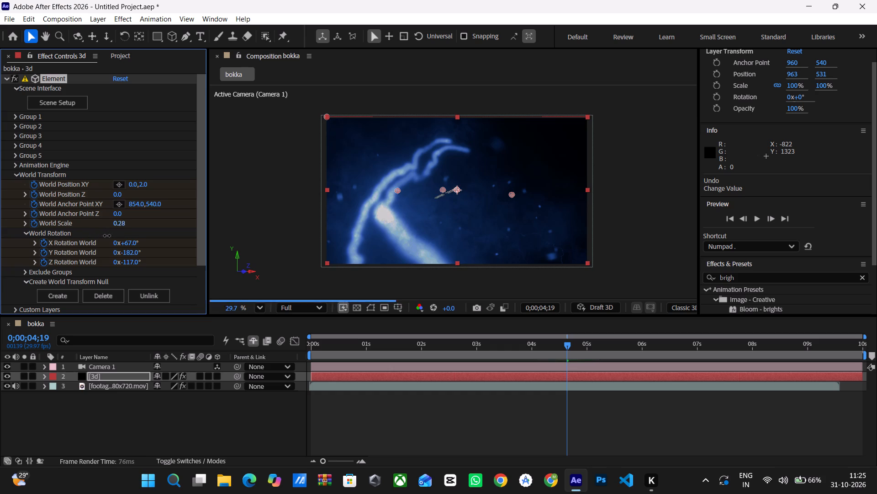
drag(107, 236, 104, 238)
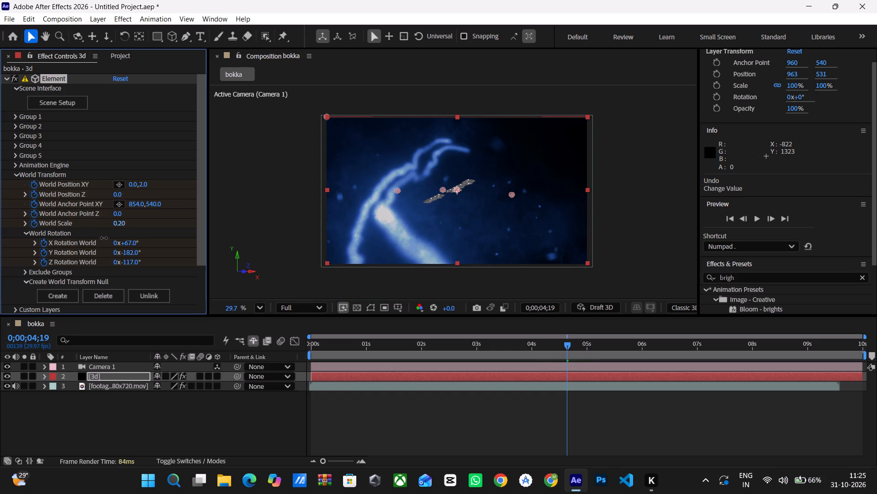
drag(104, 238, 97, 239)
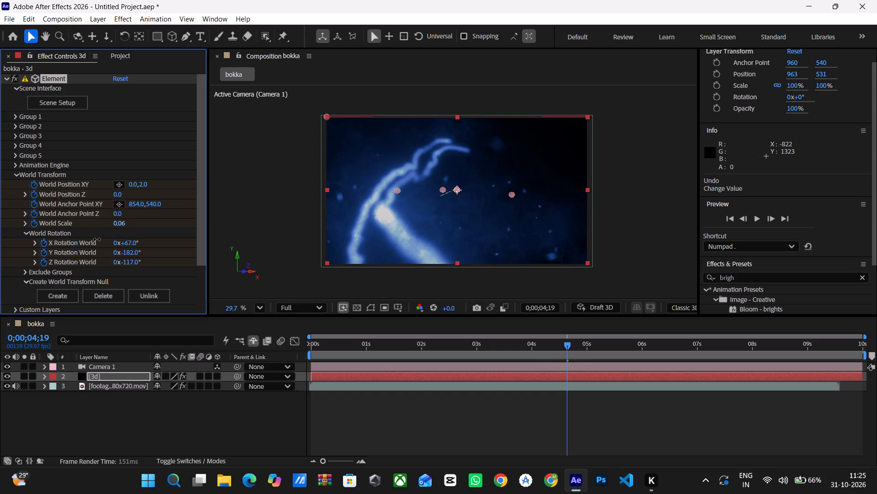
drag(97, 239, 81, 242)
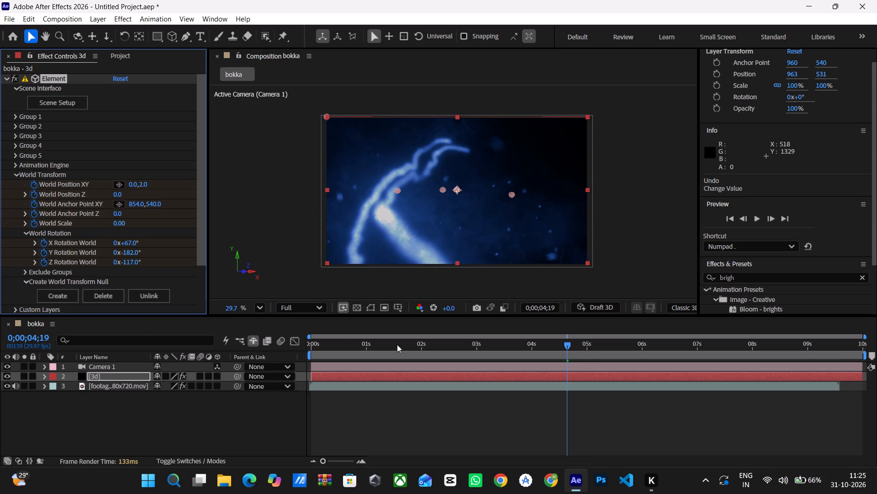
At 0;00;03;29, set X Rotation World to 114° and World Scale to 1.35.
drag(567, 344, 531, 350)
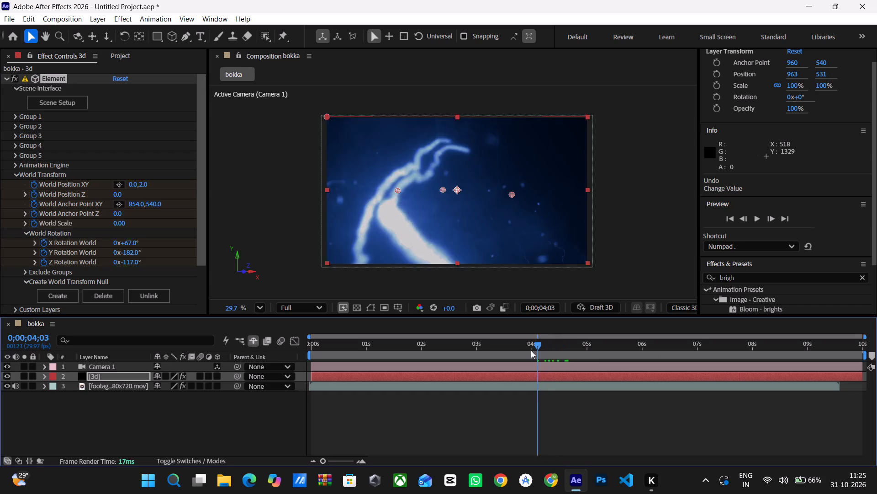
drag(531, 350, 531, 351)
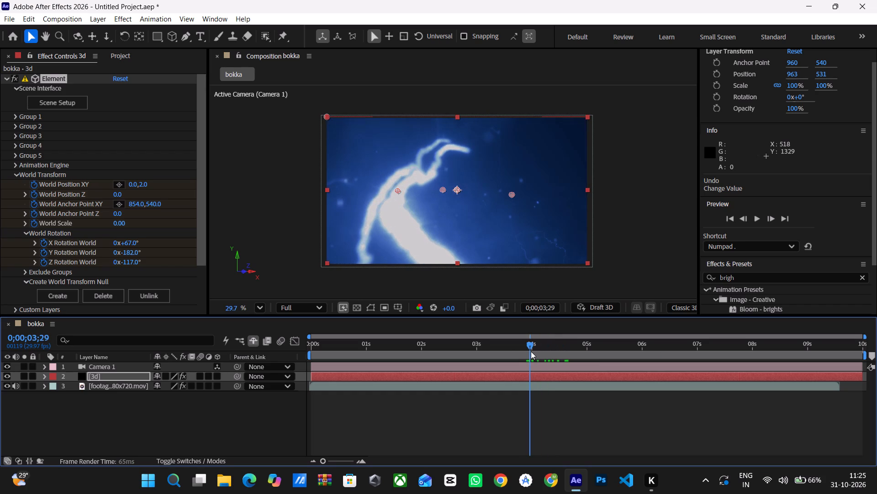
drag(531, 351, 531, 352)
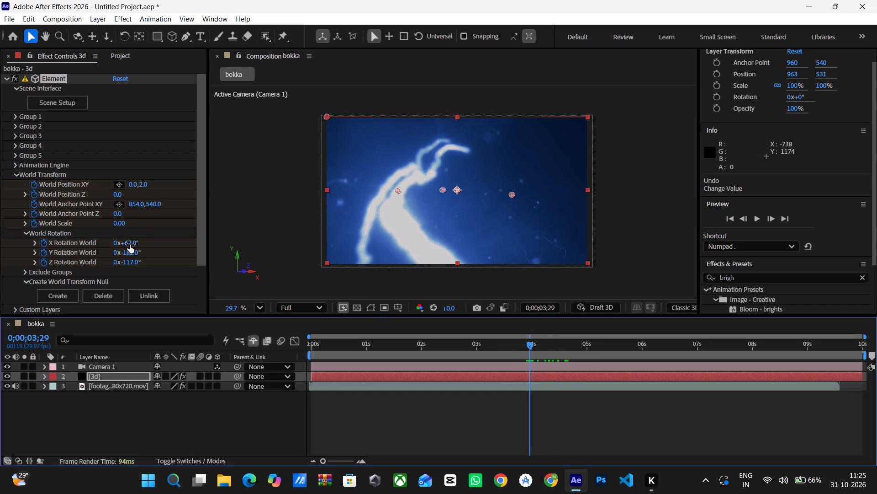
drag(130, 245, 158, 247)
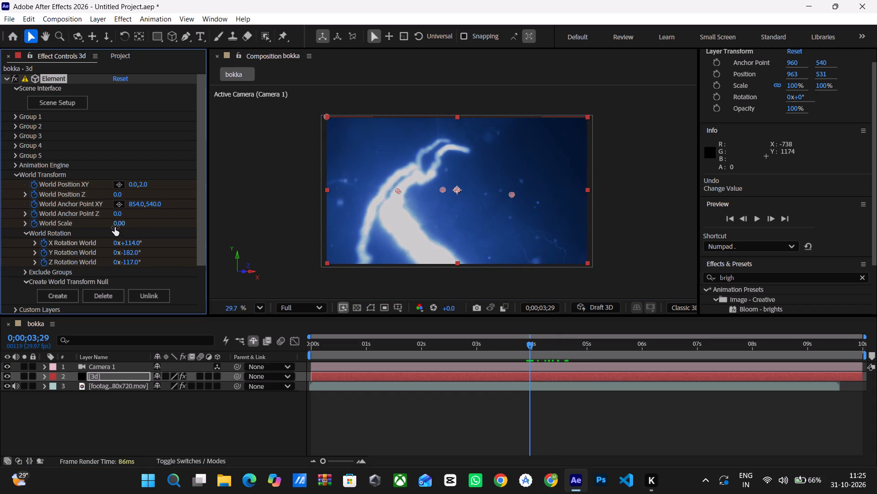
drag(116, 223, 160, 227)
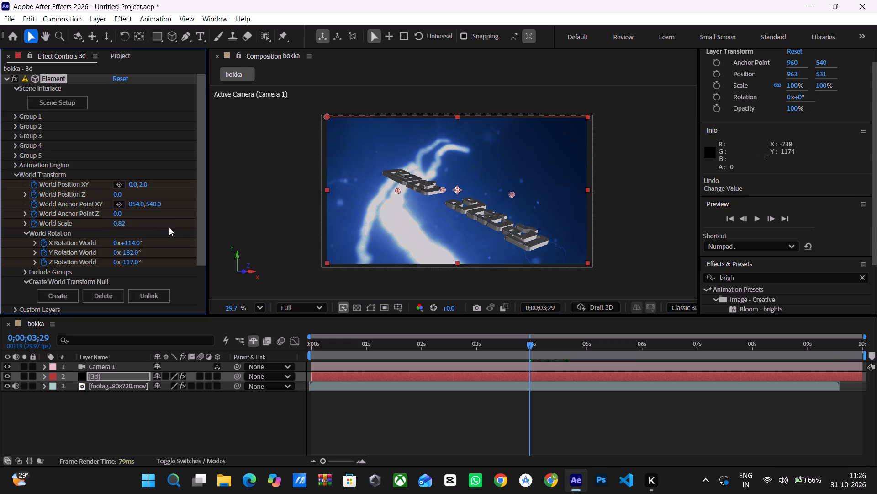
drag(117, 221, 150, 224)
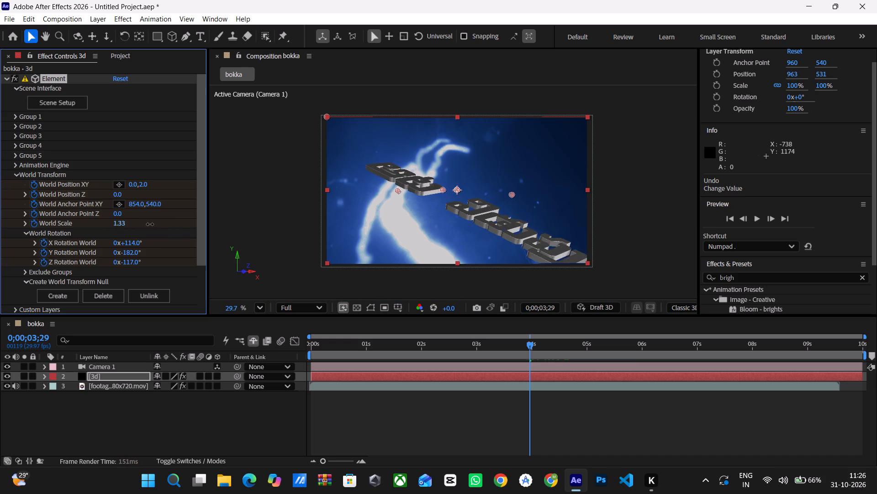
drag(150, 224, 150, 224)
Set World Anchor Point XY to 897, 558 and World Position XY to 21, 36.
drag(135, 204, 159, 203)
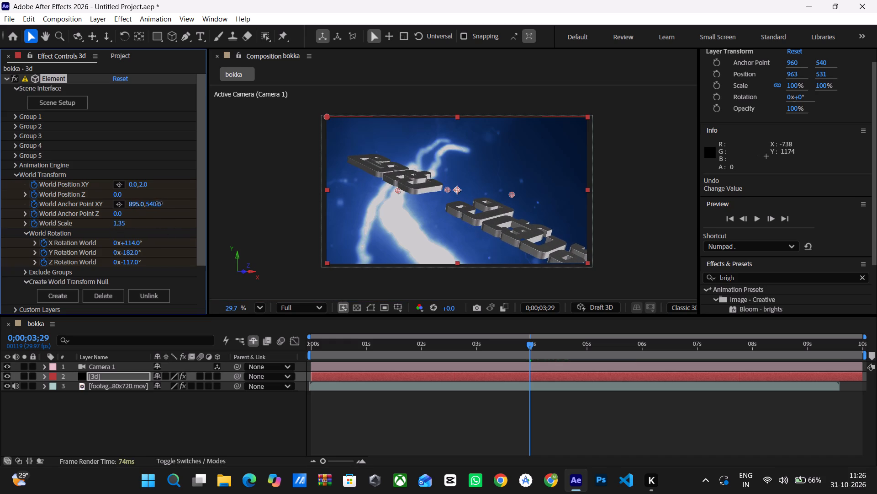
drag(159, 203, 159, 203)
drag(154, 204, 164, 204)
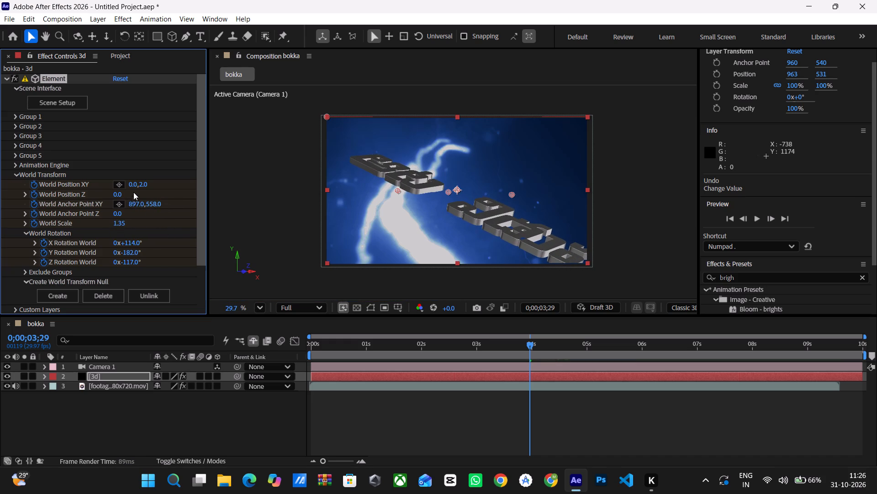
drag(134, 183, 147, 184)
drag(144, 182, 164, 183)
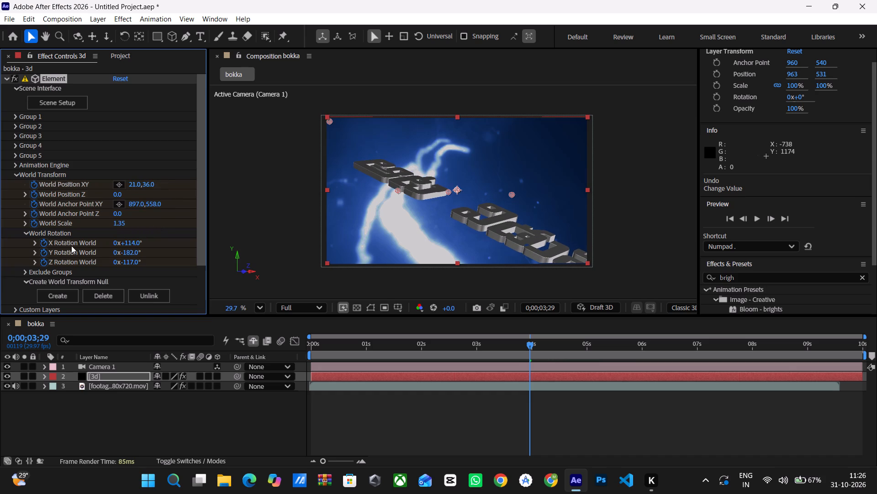
Undo all World Transform edits back to before their keyframing was enabled, and collapse World Transform.
key(ctrl+z)
key(ctrl+z)
key(ctrl+z)
key(ctrl+z)
key(ctrl+z)
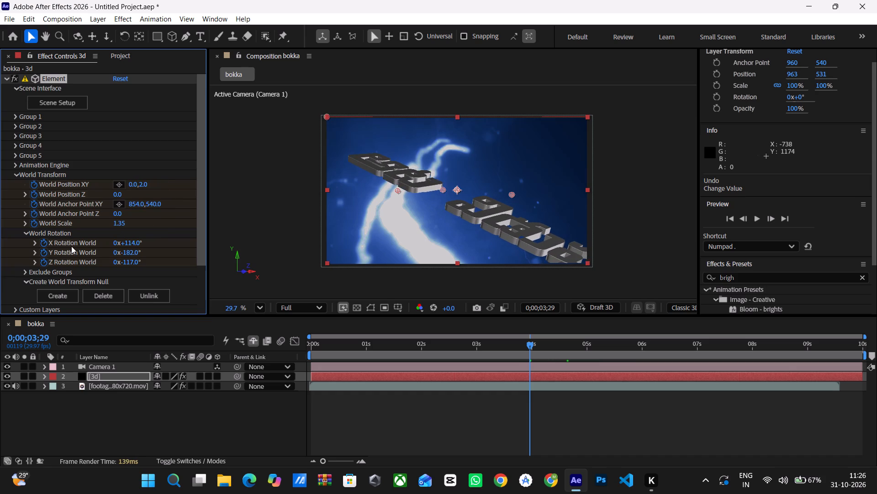
key(ctrl+z)
key(ctrl+z)
key(ctrl+z)
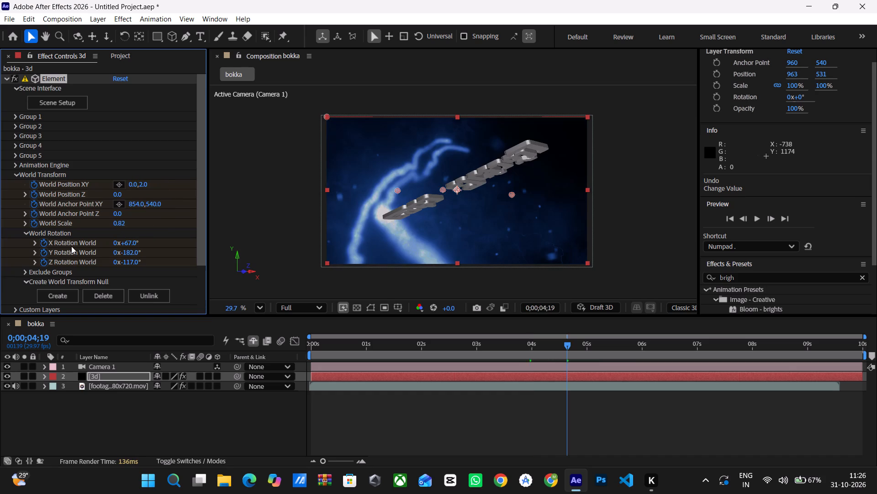
key(ctrl+z)
key(ctrl+z)
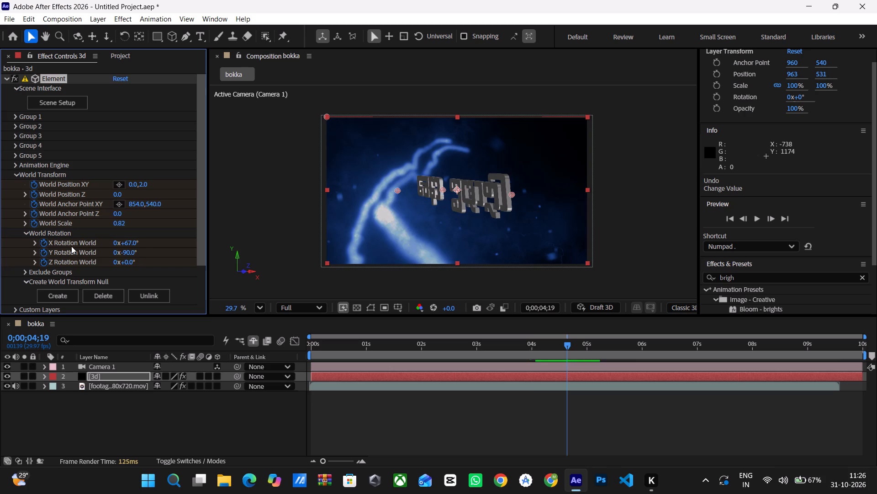
key(ctrl+z)
key(ctrl+z)
key(ctrl+z)
key(ctrl+z)
key(ctrl+z)
key(ctrl+z)
key(ctrl+z)
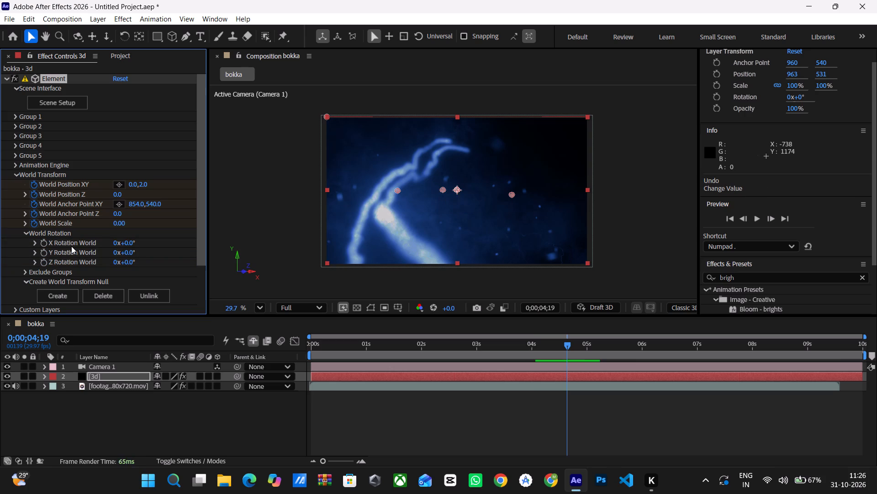
key(ctrl+z)
key(ctrl+z)
key(ctrl+z)
key(ctrl+z)
key(ctrl+z)
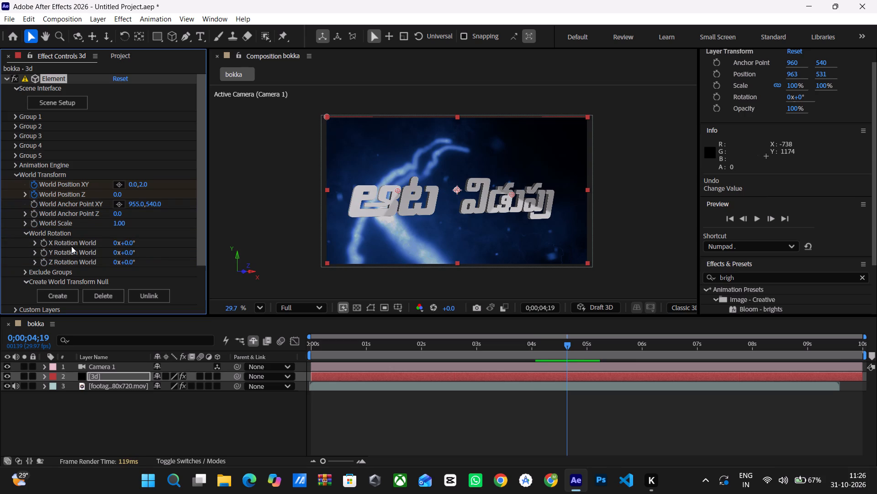
key(ctrl+z)
key(ctrl+z)
key(ctrl+z)
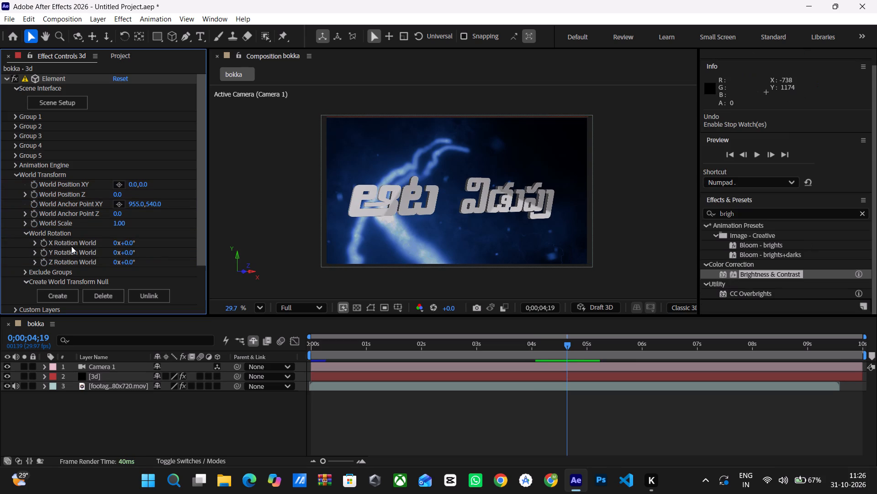
click(18, 175)
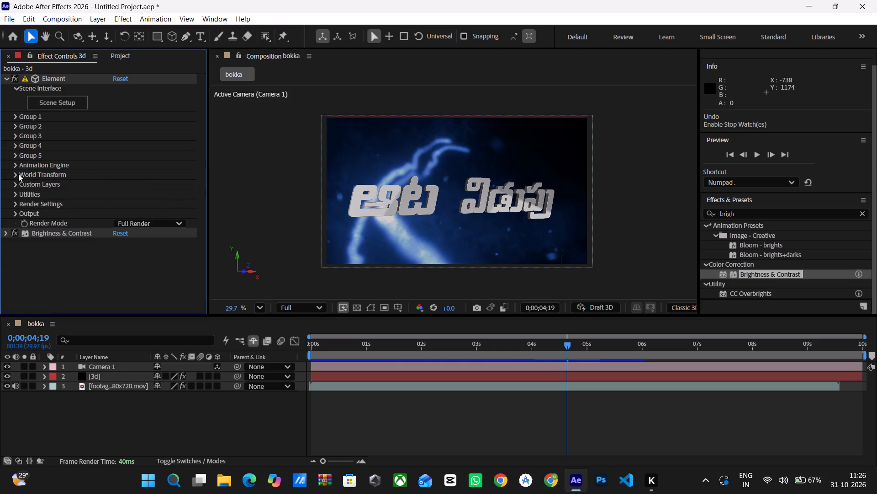
Return the playhead to the composition start and save the project as "title 3d".
drag(565, 345, 198, 399)
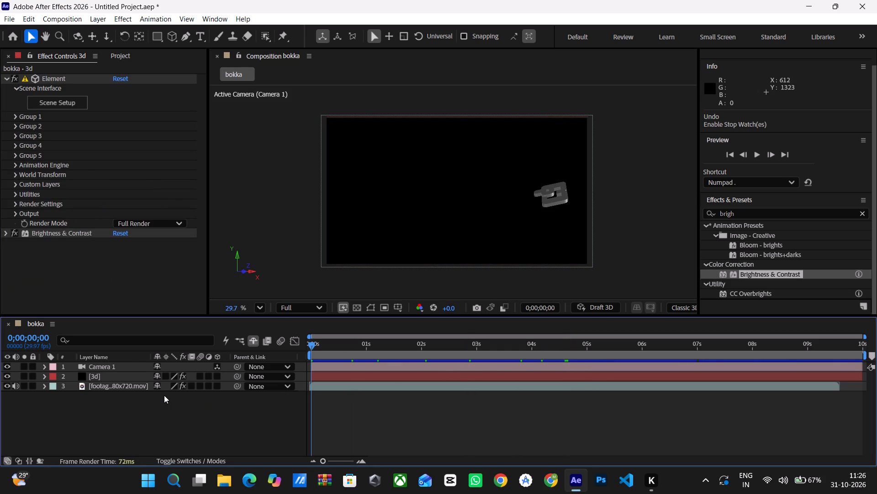
key(ctrl+s)
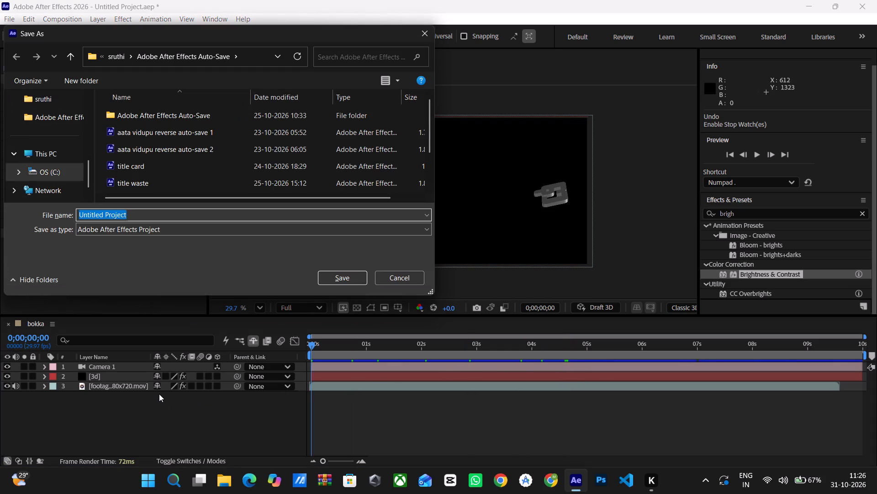
key(BackSpace)
text(title)
key(space)
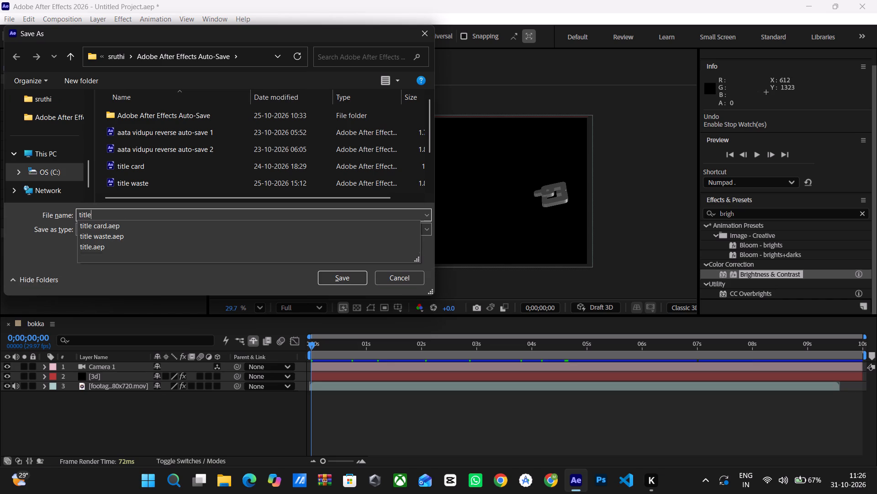
text(3d)
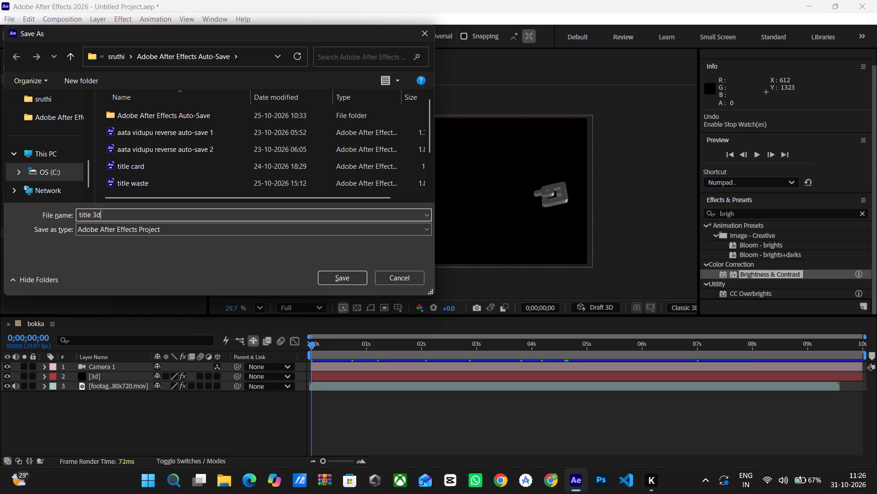
key(Return)
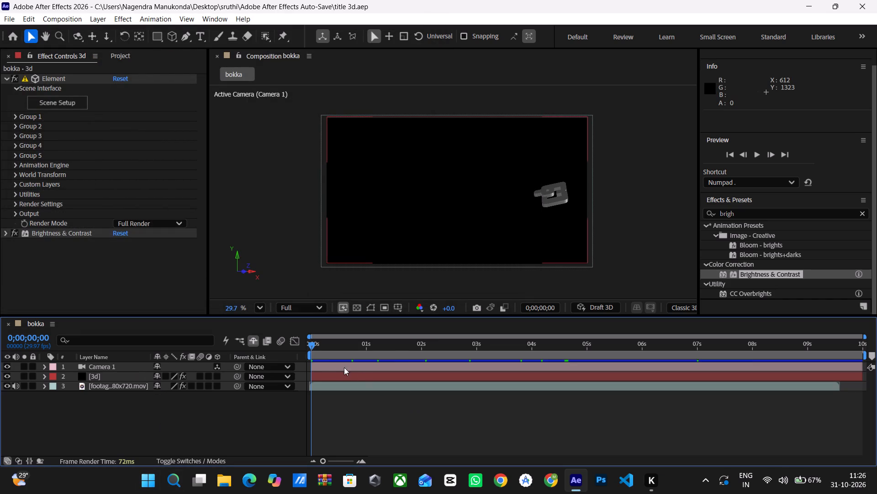
Preview the title animation from the start and return the playhead to 0;00;00;00.
key(space)
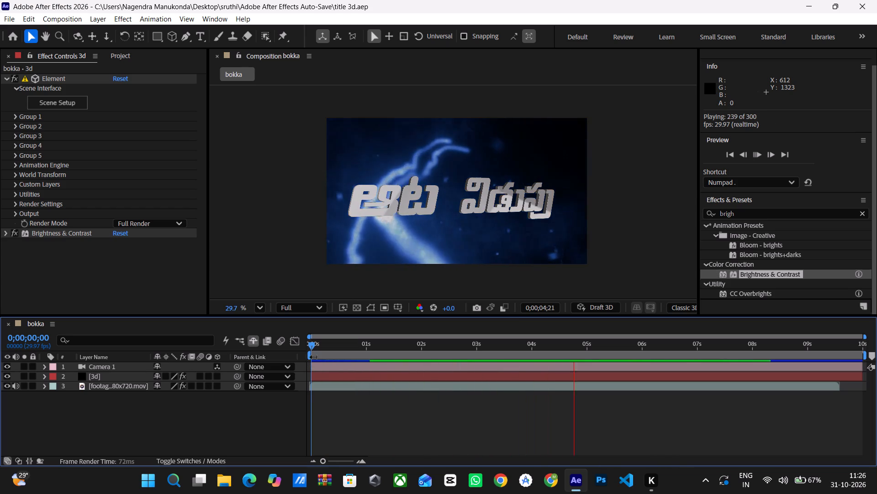
drag(310, 348, 303, 344)
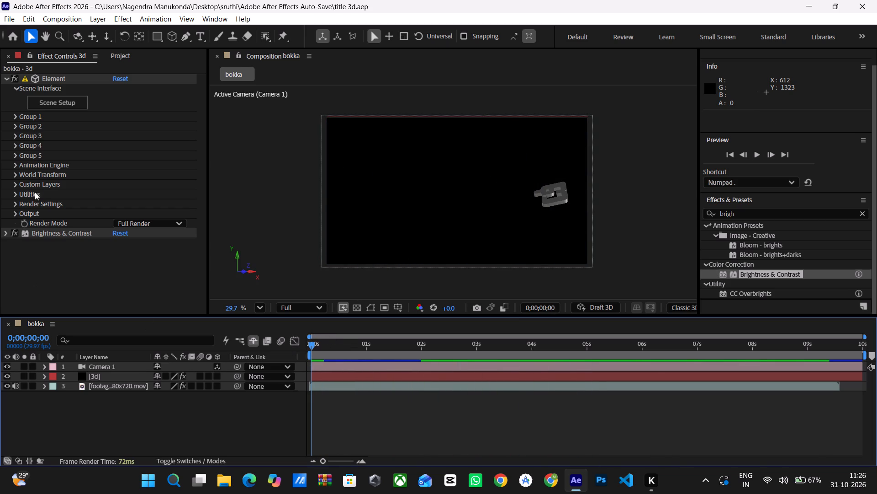
Expand Element's Group 1 settings and scrub through the title animation to 0;00;04;20.
click(16, 116)
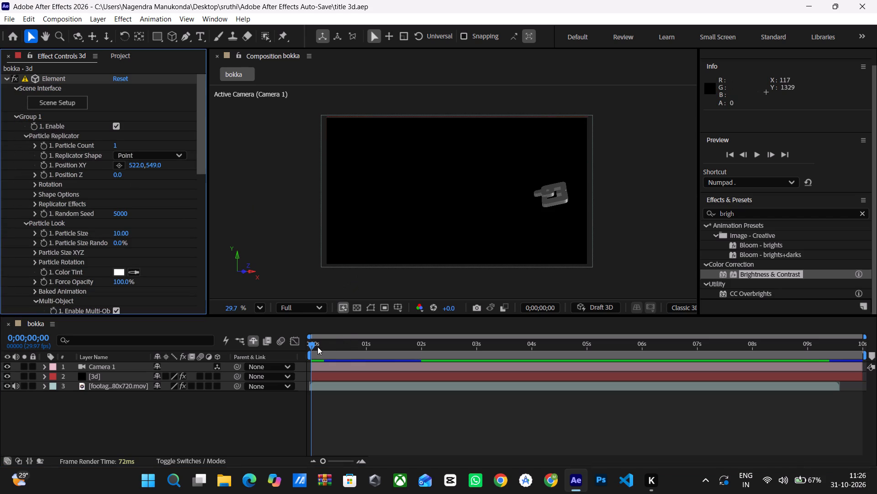
drag(312, 347, 506, 349)
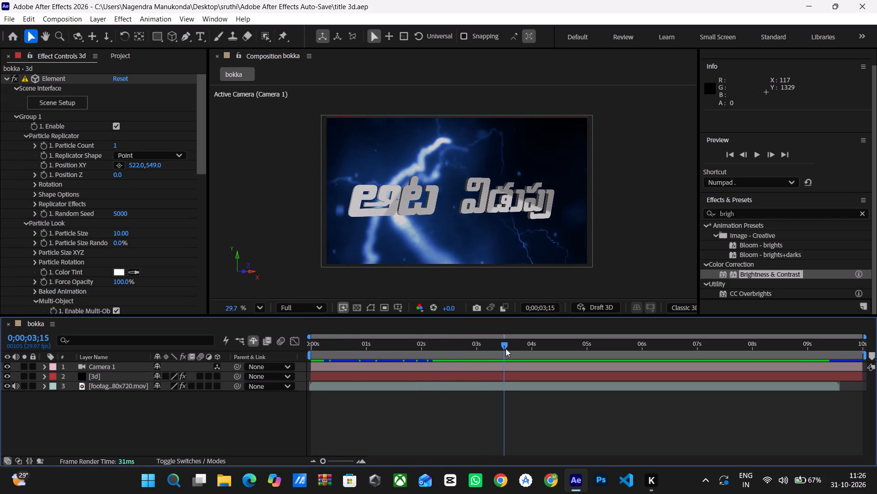
drag(506, 349, 521, 350)
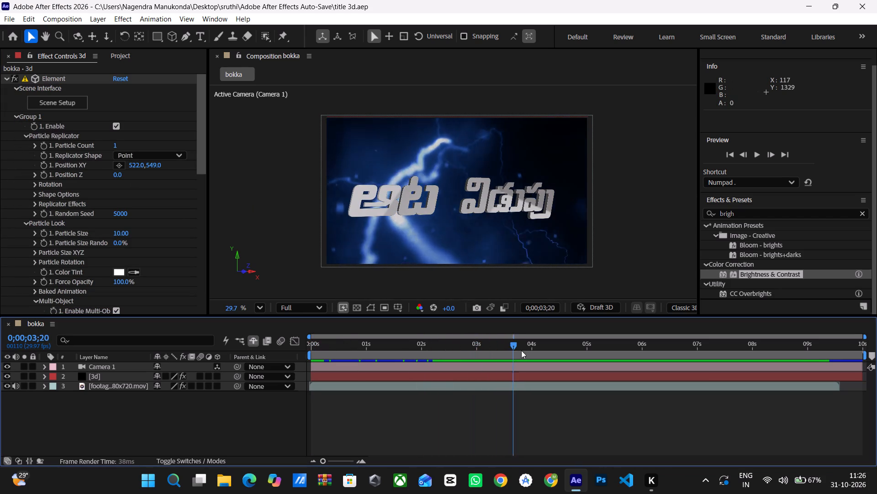
drag(521, 350, 555, 348)
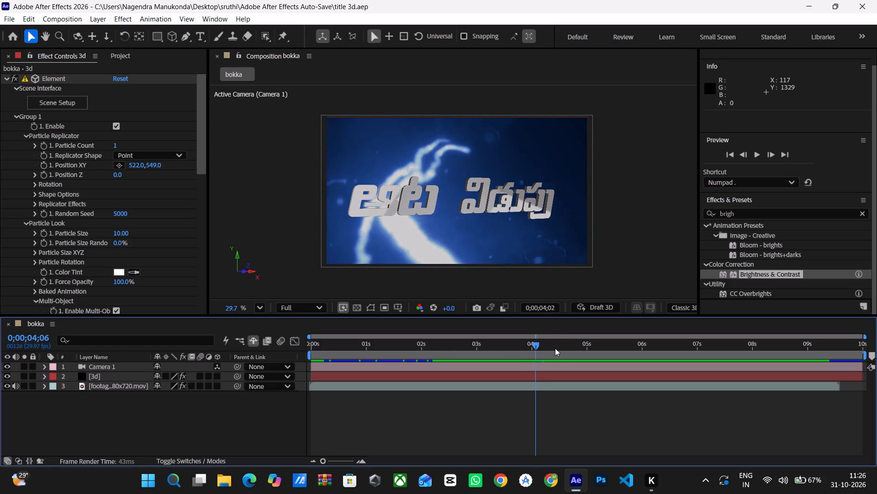
drag(555, 348, 562, 348)
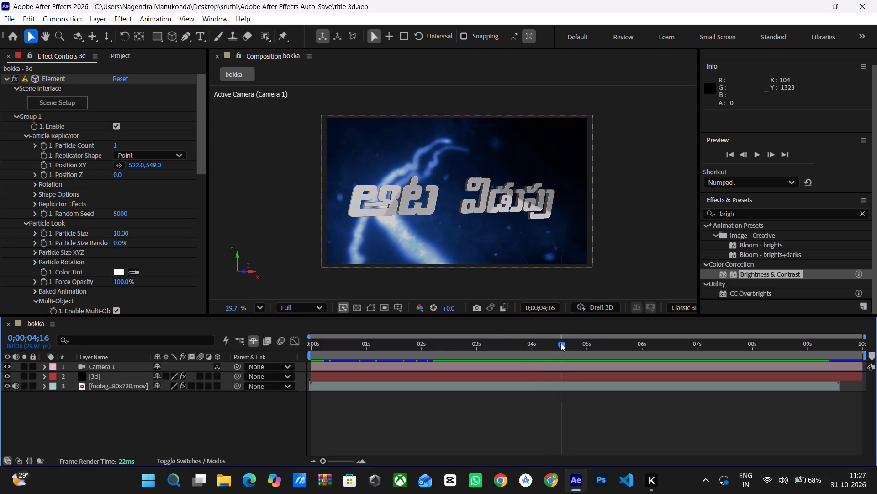
drag(560, 345, 568, 350)
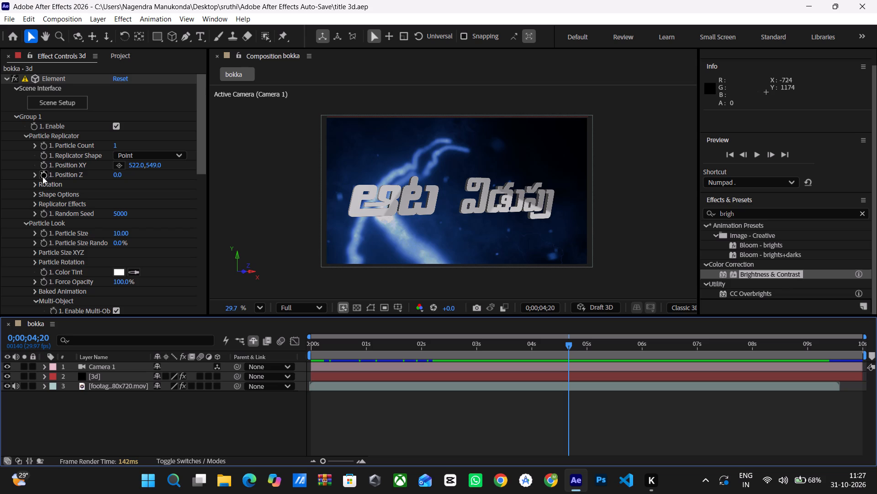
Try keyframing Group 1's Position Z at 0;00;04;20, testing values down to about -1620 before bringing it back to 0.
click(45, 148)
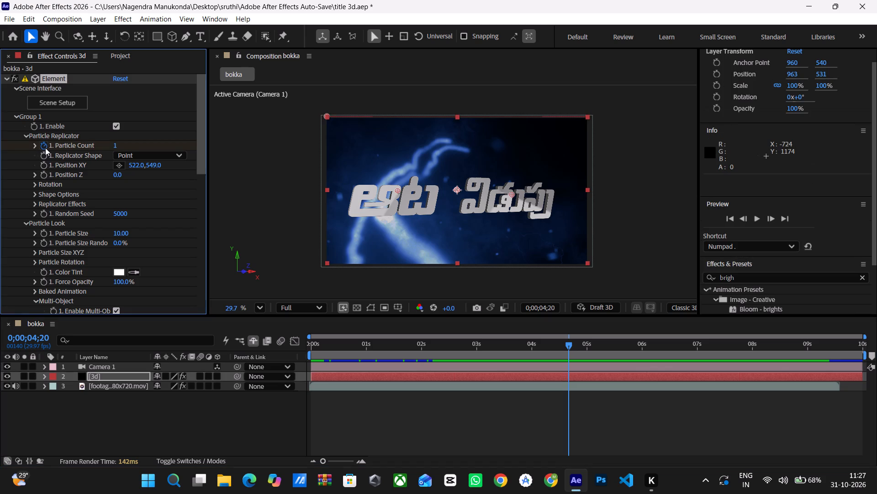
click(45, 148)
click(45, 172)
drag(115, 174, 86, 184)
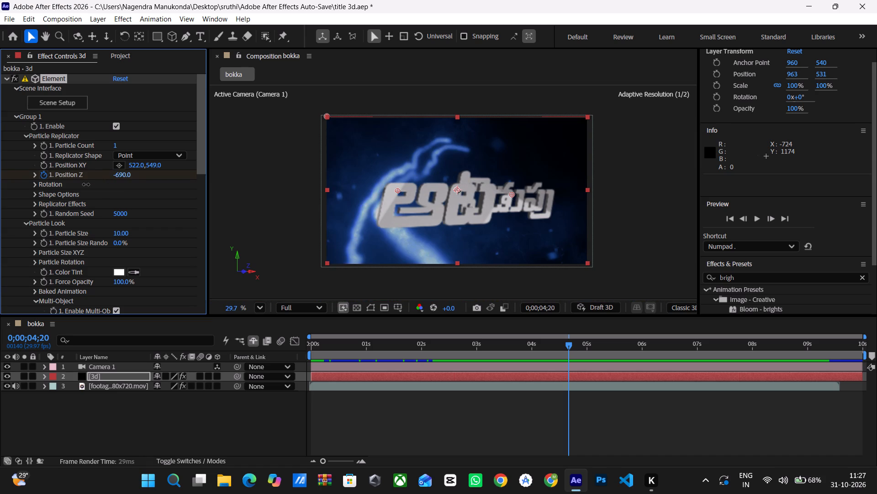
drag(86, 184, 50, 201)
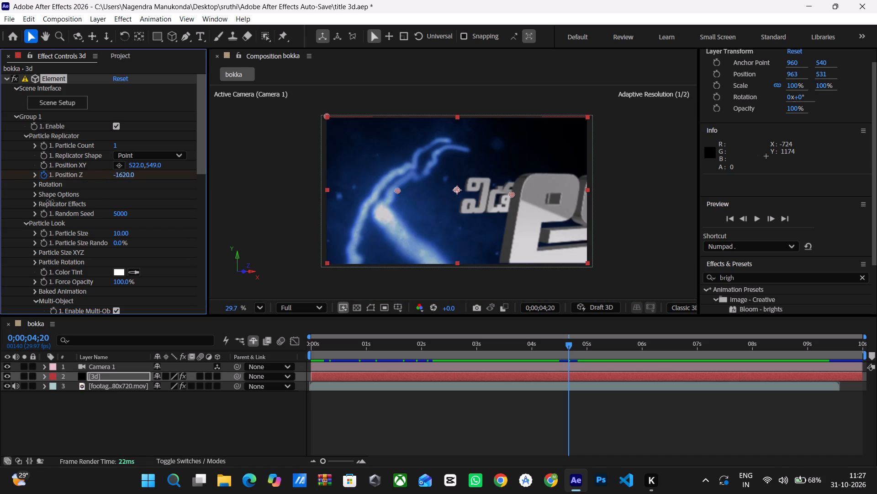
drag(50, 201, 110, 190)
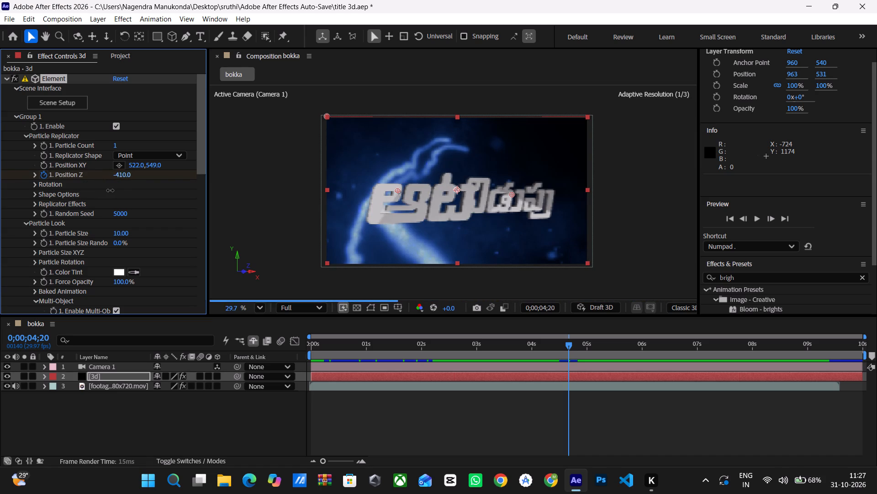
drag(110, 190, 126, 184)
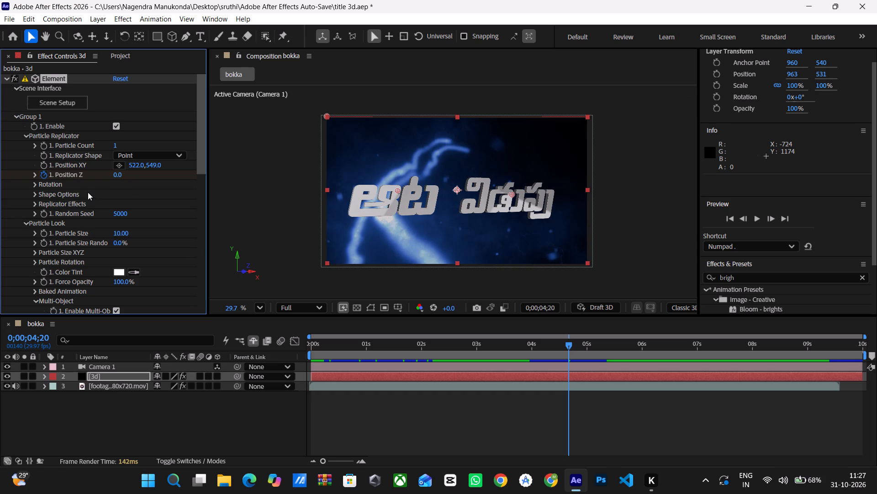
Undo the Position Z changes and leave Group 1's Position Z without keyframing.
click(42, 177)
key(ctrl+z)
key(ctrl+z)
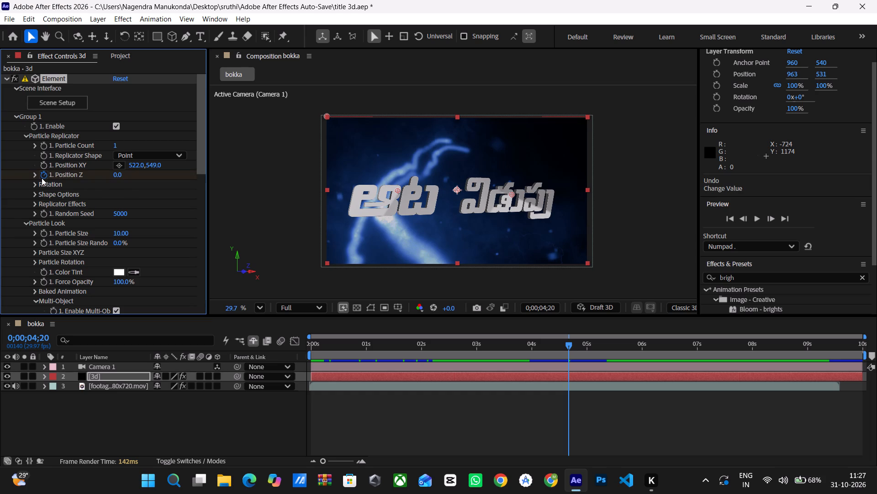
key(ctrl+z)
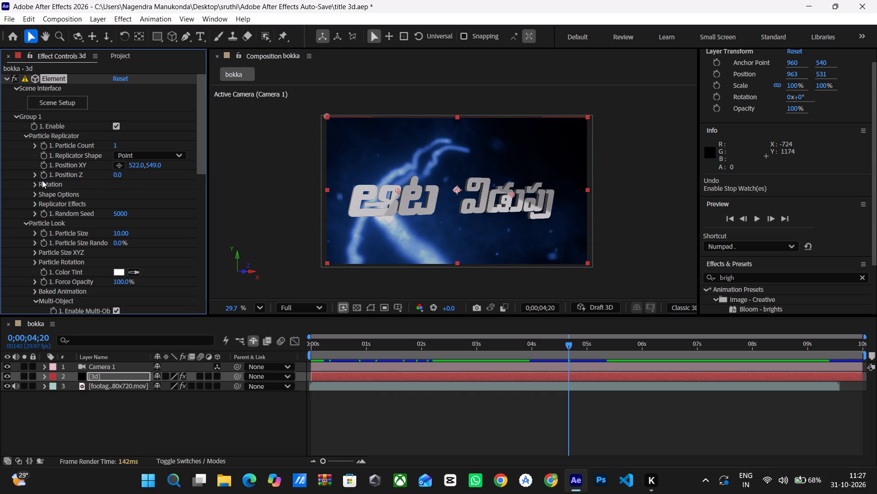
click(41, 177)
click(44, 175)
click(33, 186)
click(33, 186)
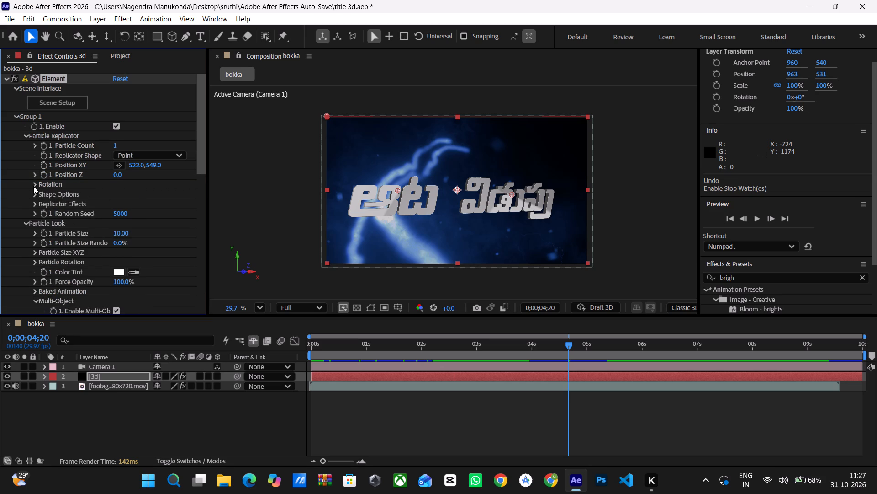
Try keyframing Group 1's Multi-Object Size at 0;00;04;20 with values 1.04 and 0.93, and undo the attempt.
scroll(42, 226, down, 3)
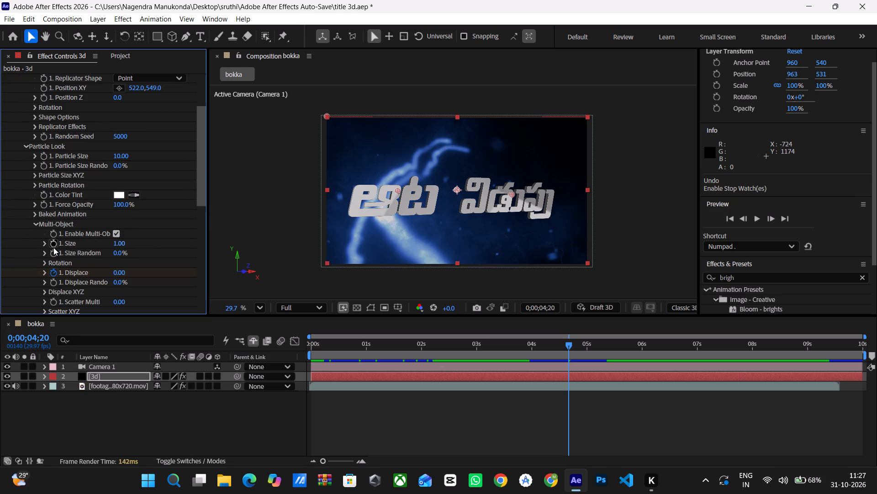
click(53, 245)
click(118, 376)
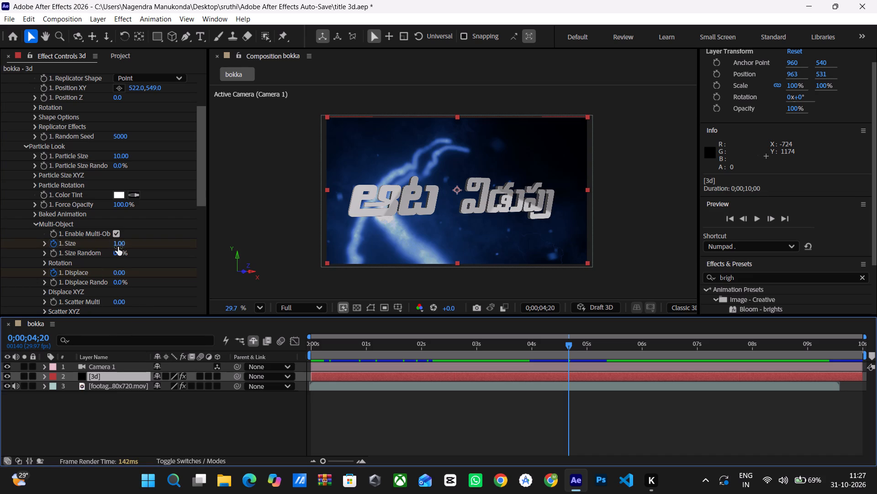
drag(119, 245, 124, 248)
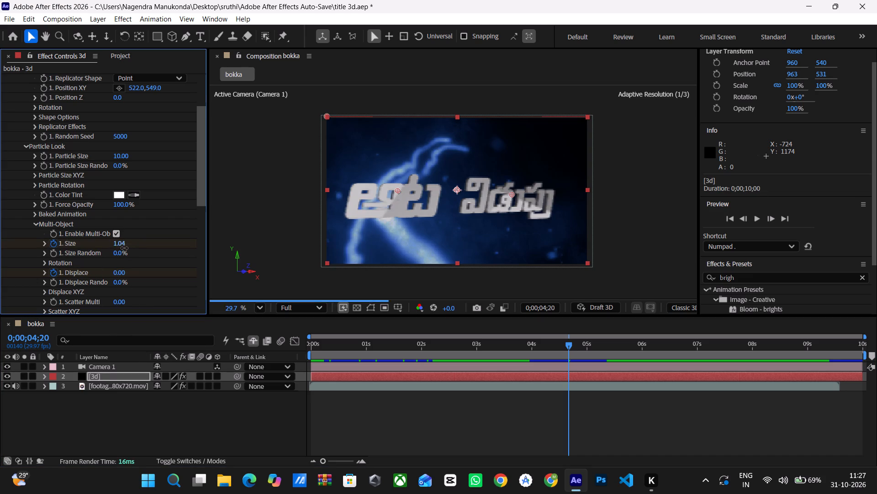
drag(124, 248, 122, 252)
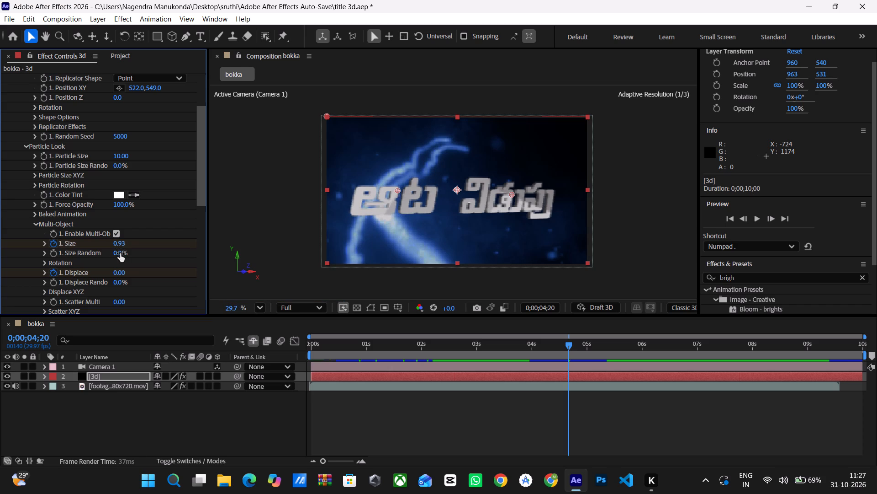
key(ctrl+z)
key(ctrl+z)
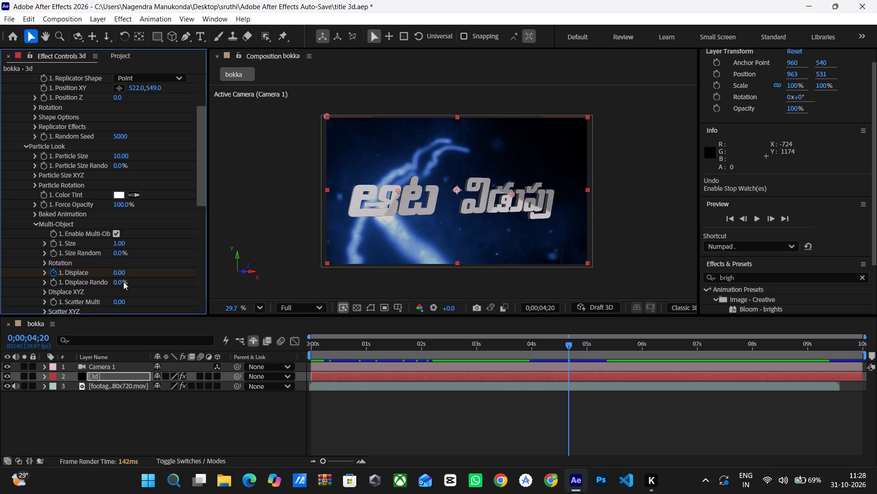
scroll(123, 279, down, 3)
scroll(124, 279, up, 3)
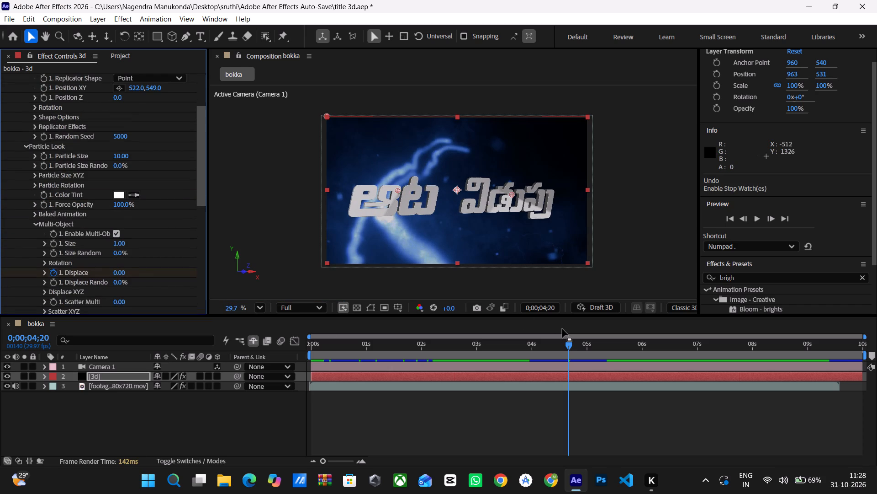
Preview the title animation from 0;00;00;00.
drag(570, 348, 262, 389)
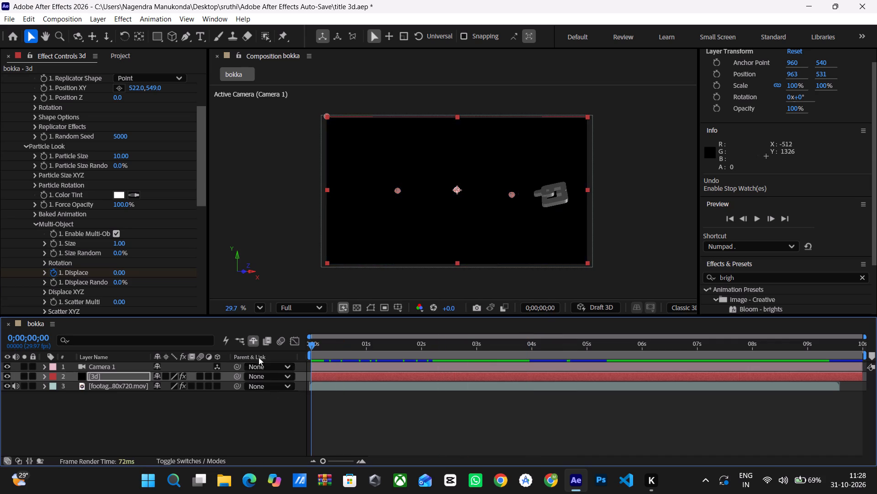
key(space)
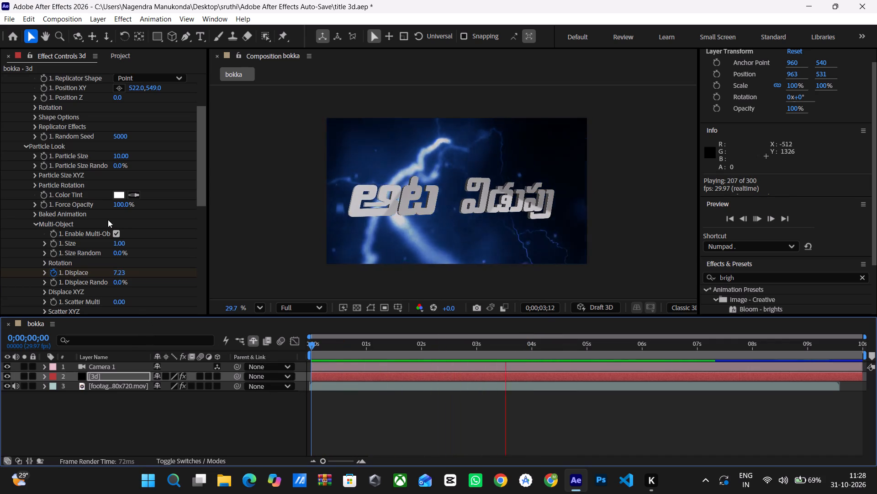
Stop the preview and scrub through the title animation to 0;00;04;15.
drag(310, 344, 335, 346)
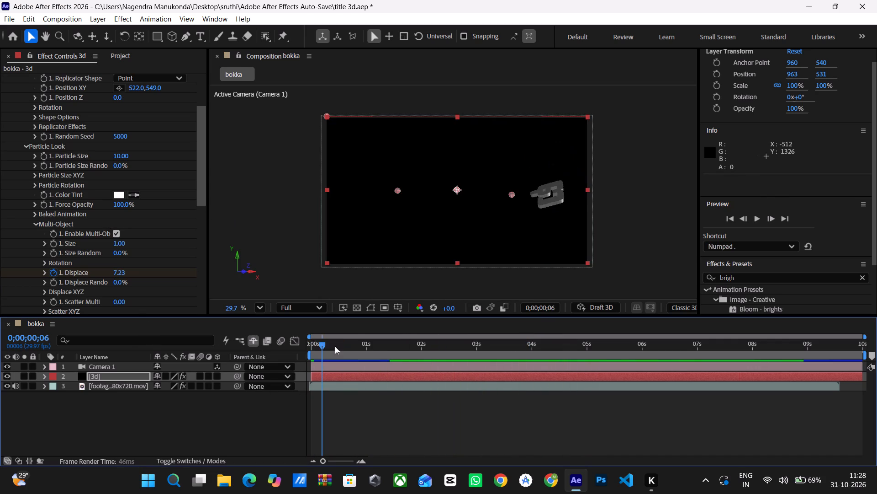
drag(335, 346, 494, 355)
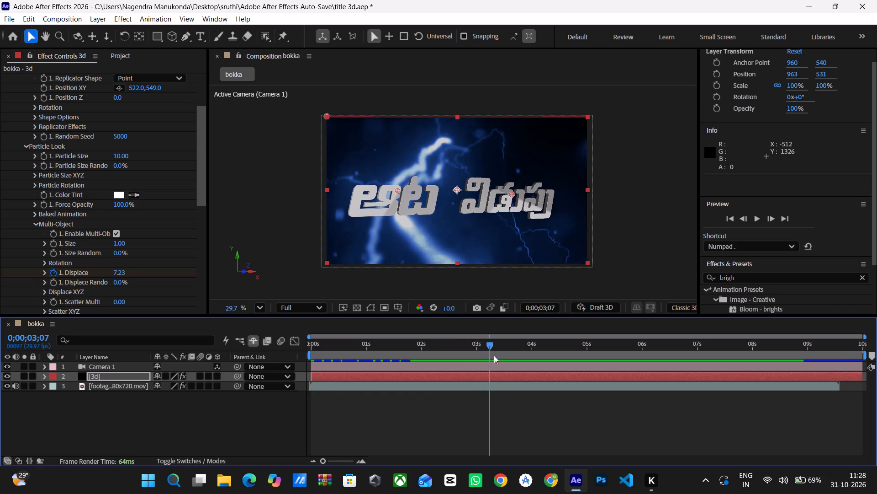
drag(494, 355, 516, 353)
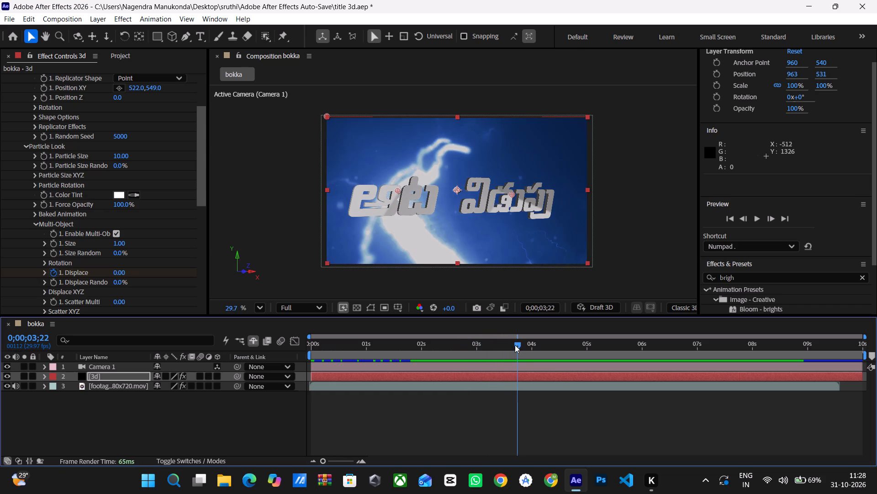
drag(516, 345, 546, 347)
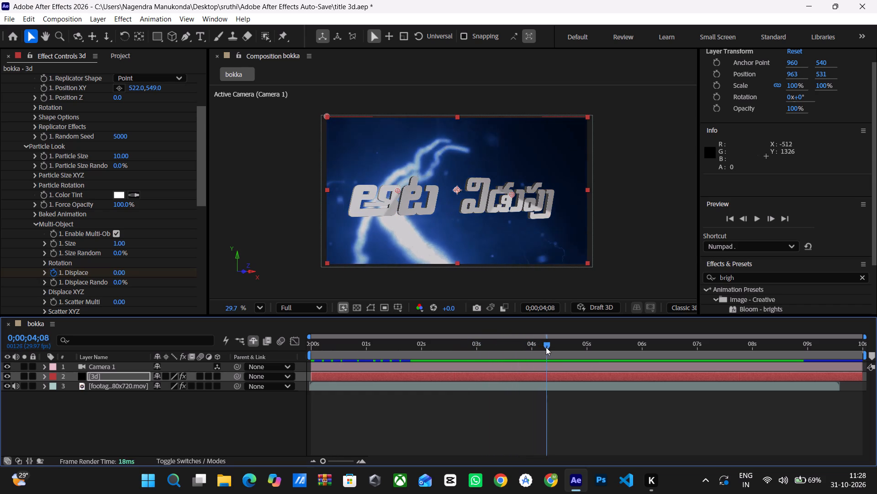
drag(546, 347, 559, 346)
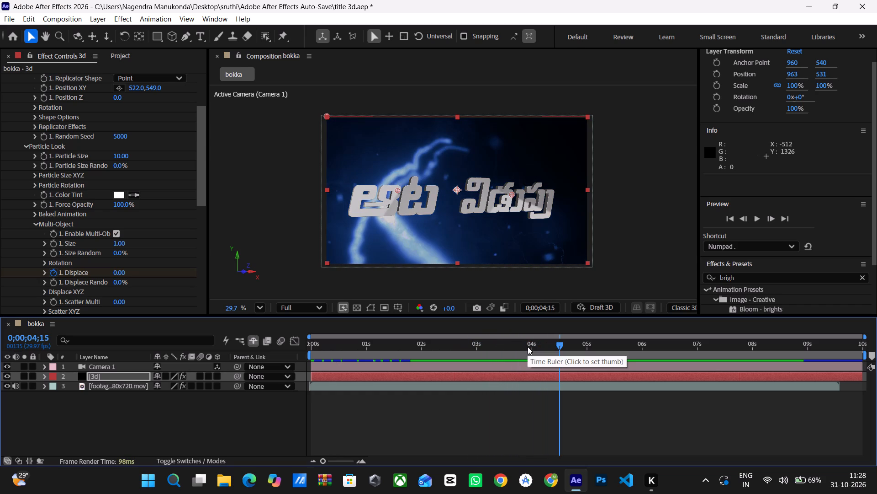
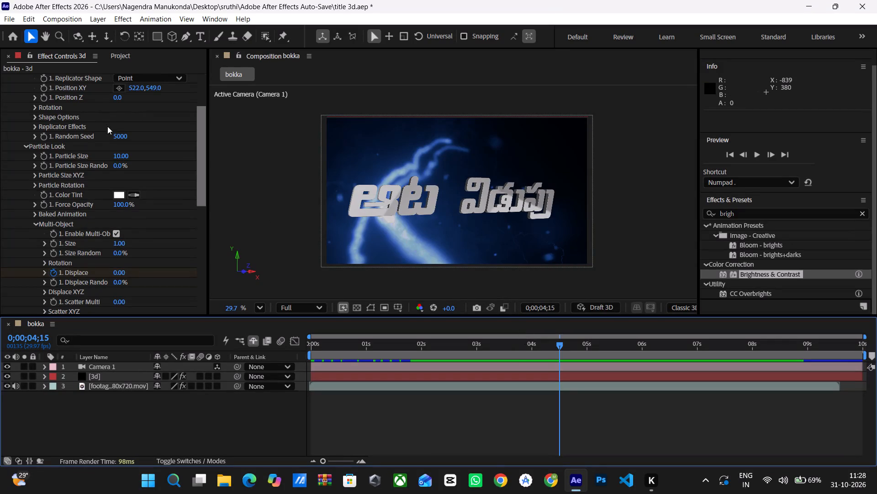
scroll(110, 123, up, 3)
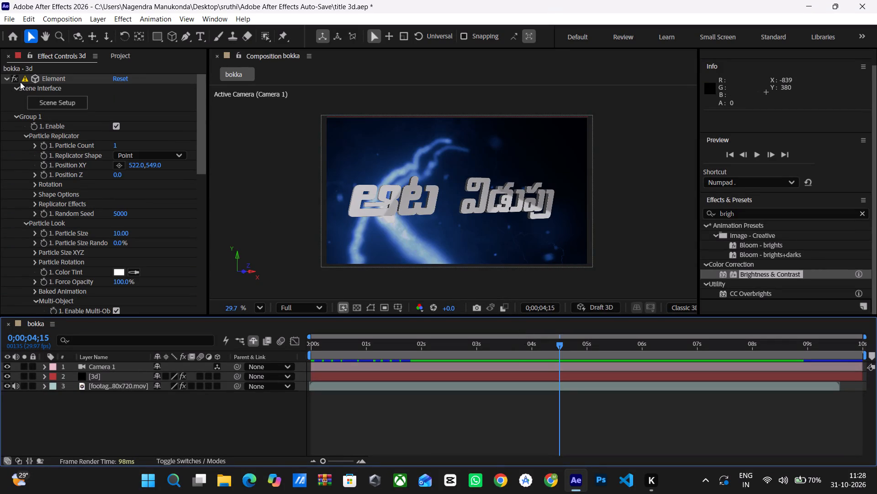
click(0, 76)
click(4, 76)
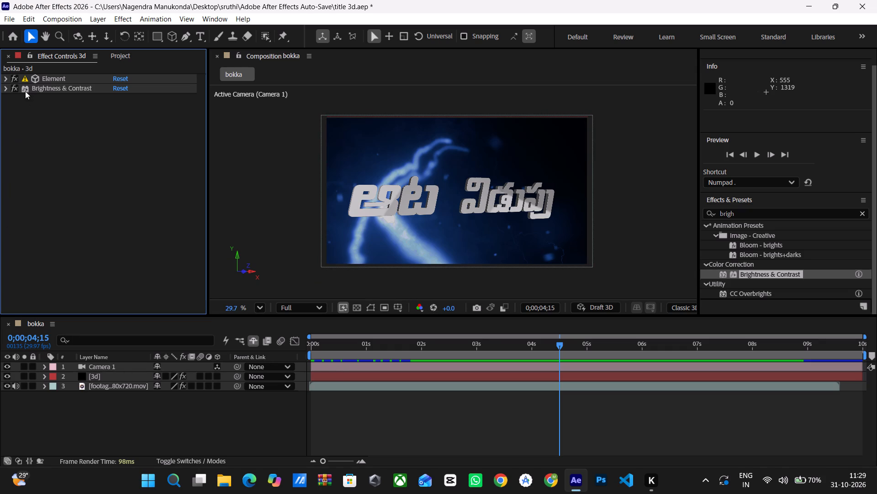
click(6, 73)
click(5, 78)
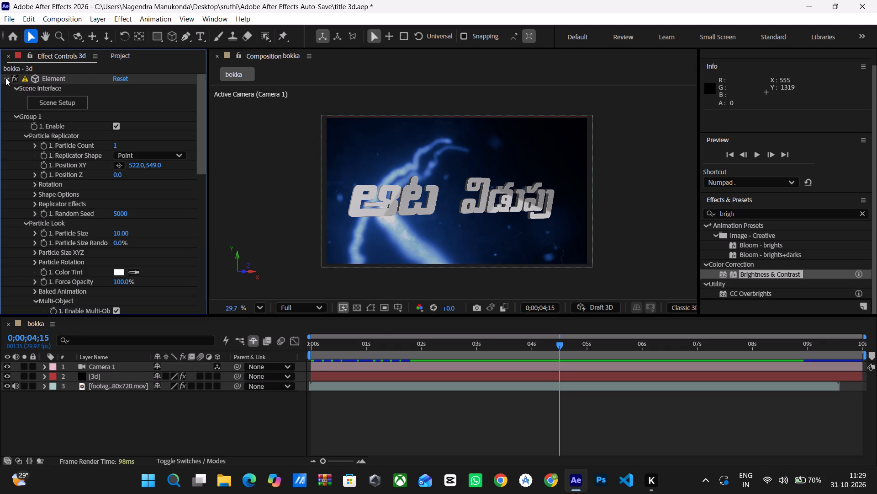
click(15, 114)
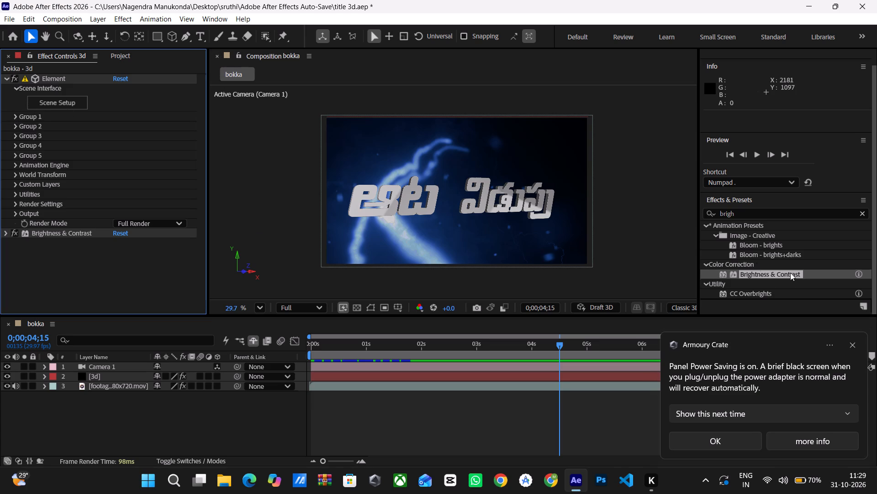
Collapse the Animation Presets results and shrink the Info panel so Preview and Effects & Presets sit higher, dismissing the power-saving notification.
click(855, 349)
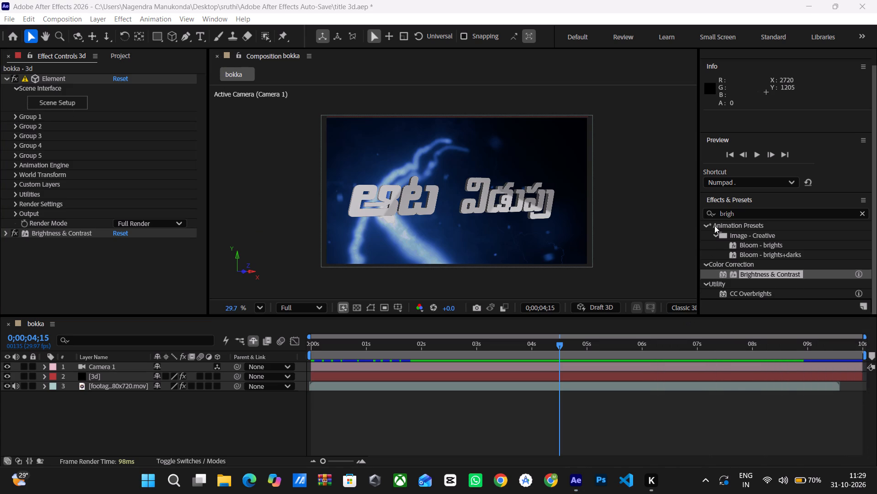
click(707, 222)
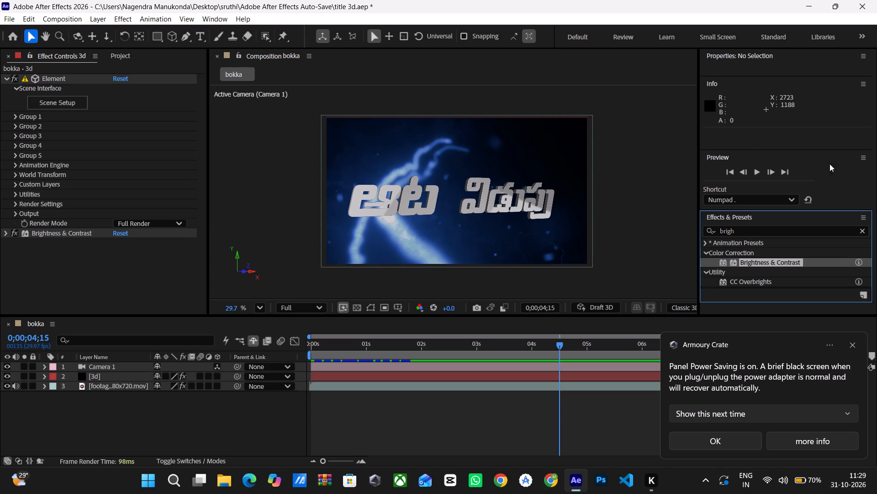
click(809, 165)
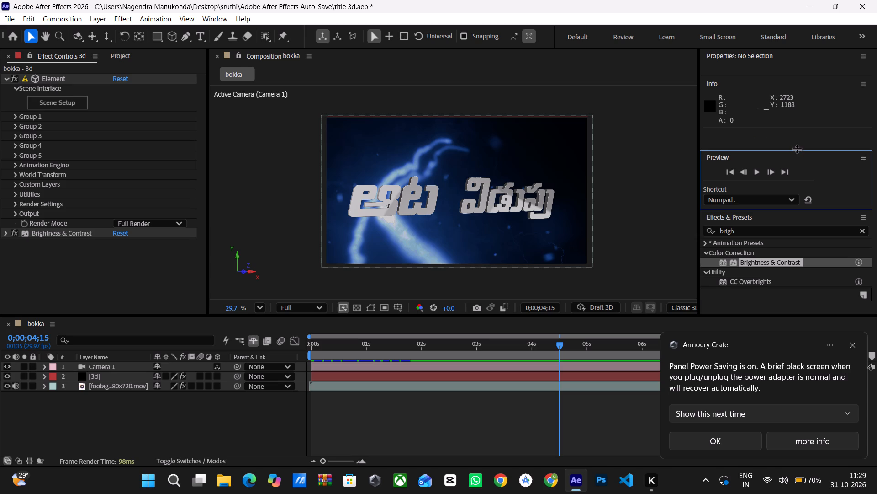
drag(797, 149, 791, 75)
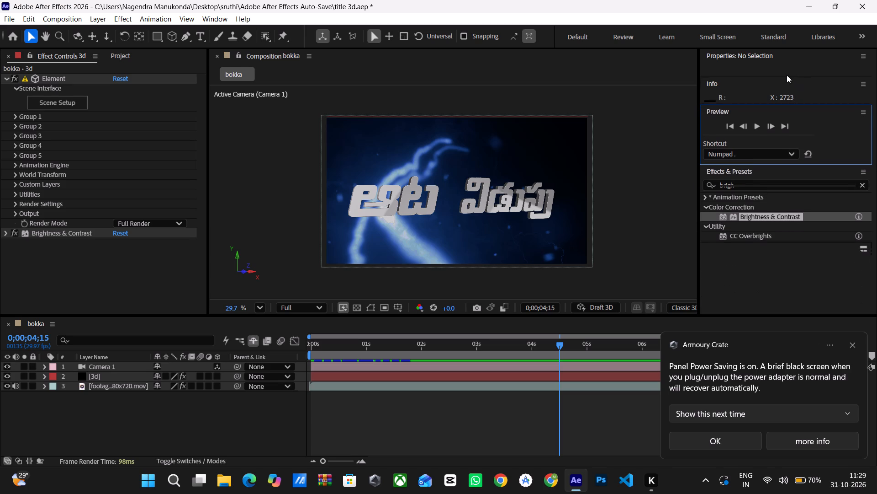
click(787, 75)
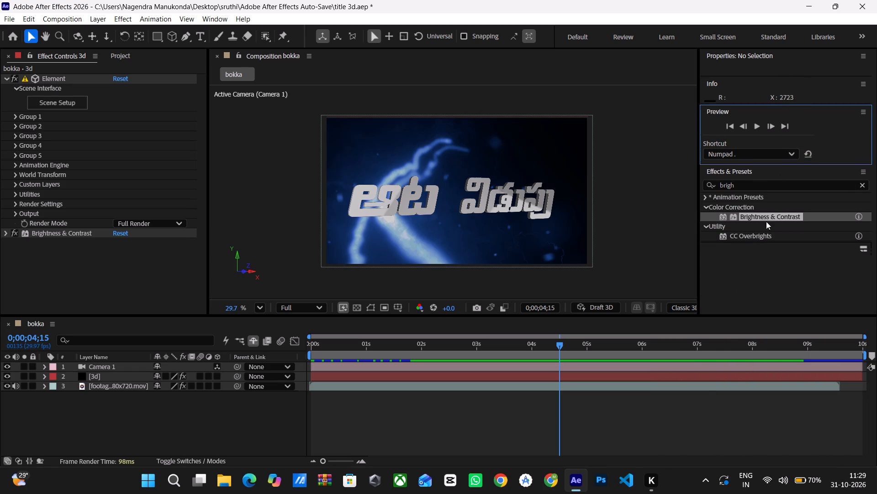
click(740, 298)
click(665, 278)
click(452, 469)
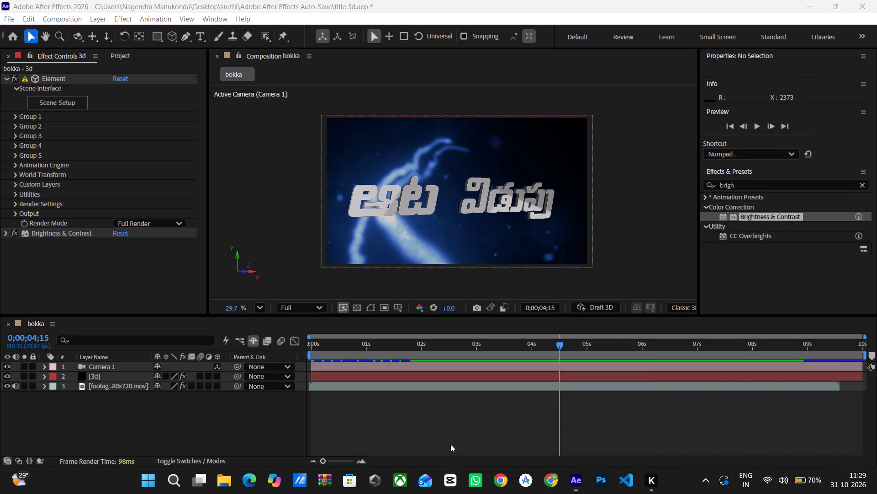
Preview the title animation from 0;00;00;00, closing the CapCut environment testing window.
drag(558, 346, 276, 371)
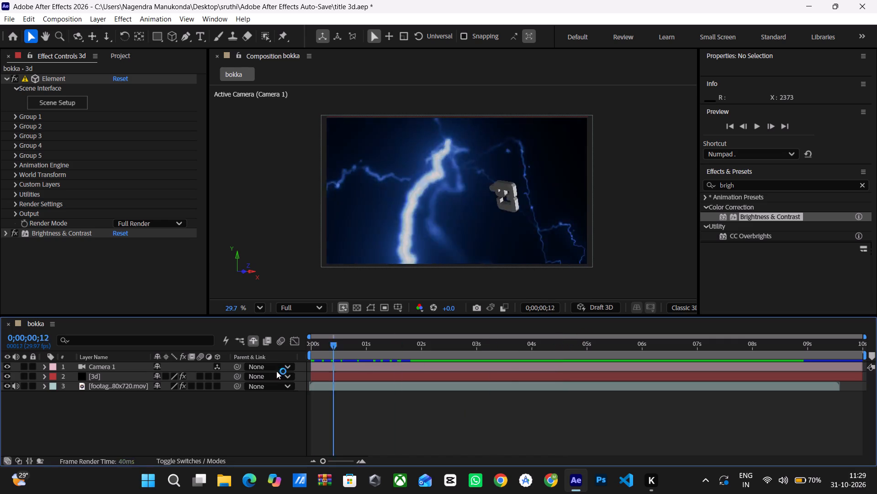
drag(276, 371, 238, 370)
key(space)
key(space)
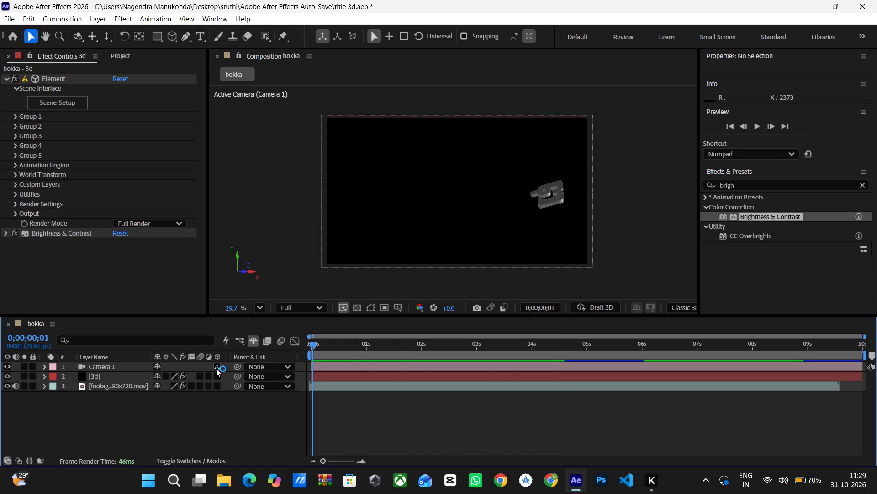
drag(312, 344, 298, 348)
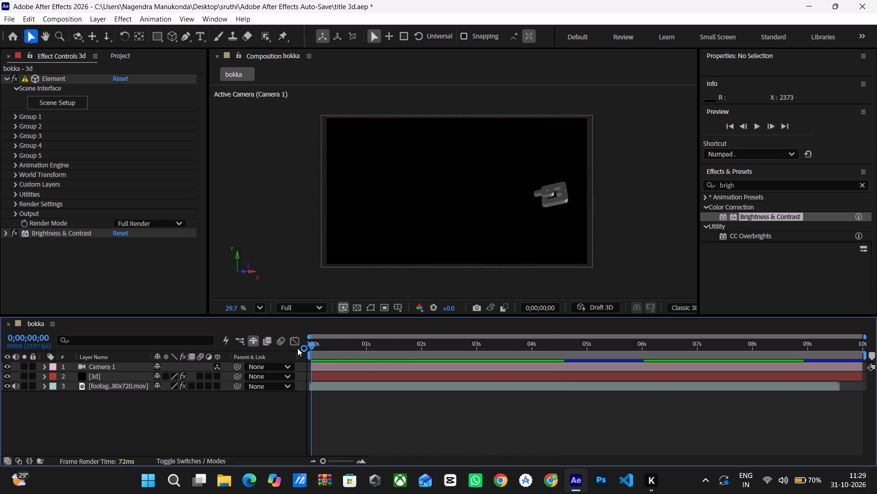
key(space)
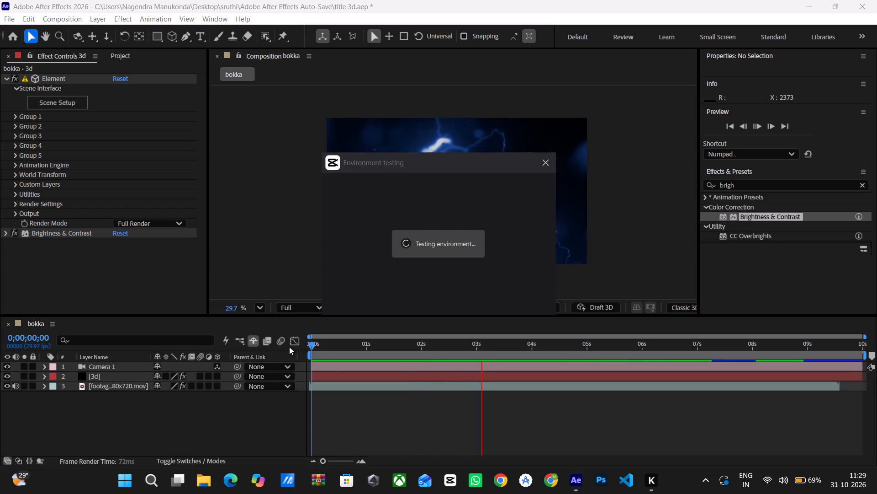
click(550, 162)
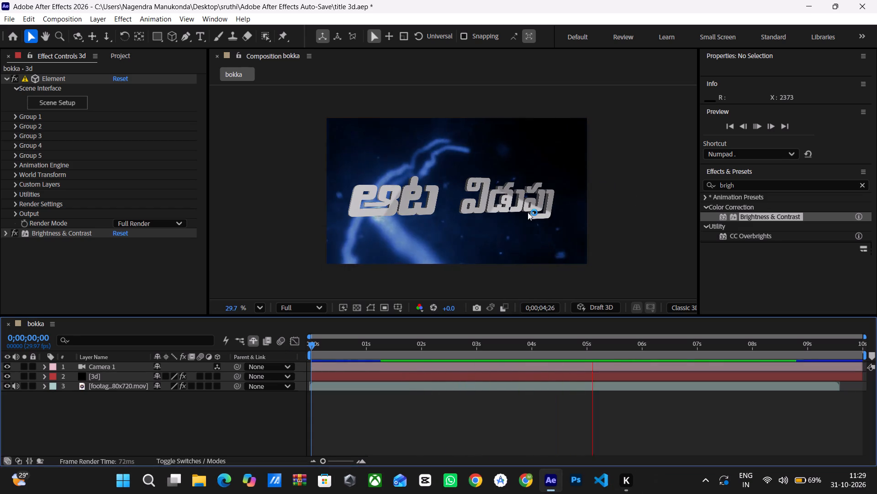
Scrub through the title's assembly around 0;00;04;05 and preview the animation from 0;00;02;10.
click(311, 344)
drag(516, 354, 515, 354)
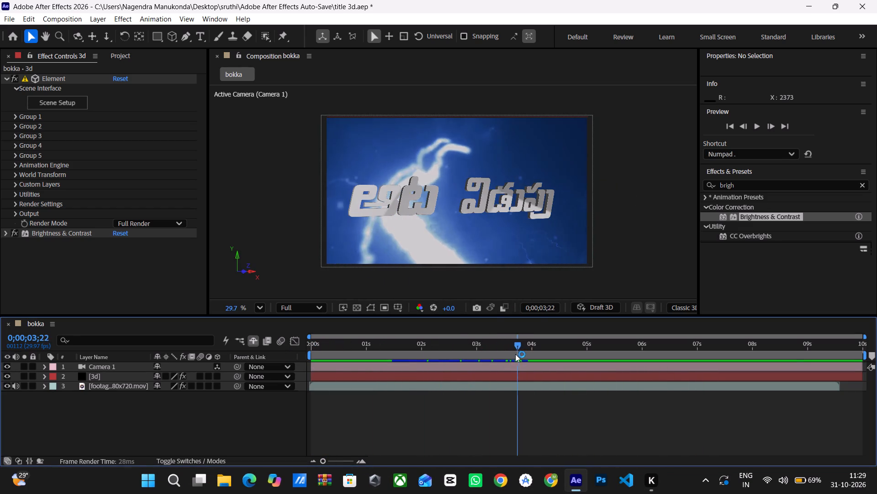
drag(515, 354, 527, 354)
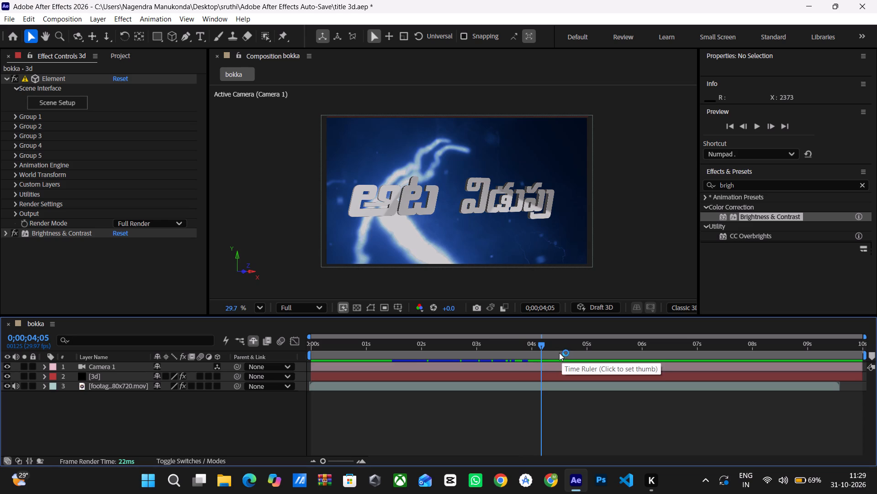
drag(539, 348, 438, 366)
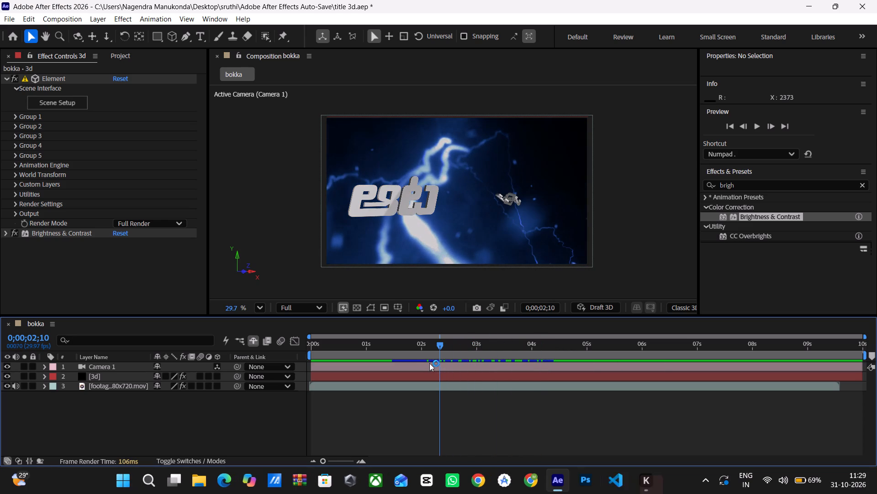
key(space)
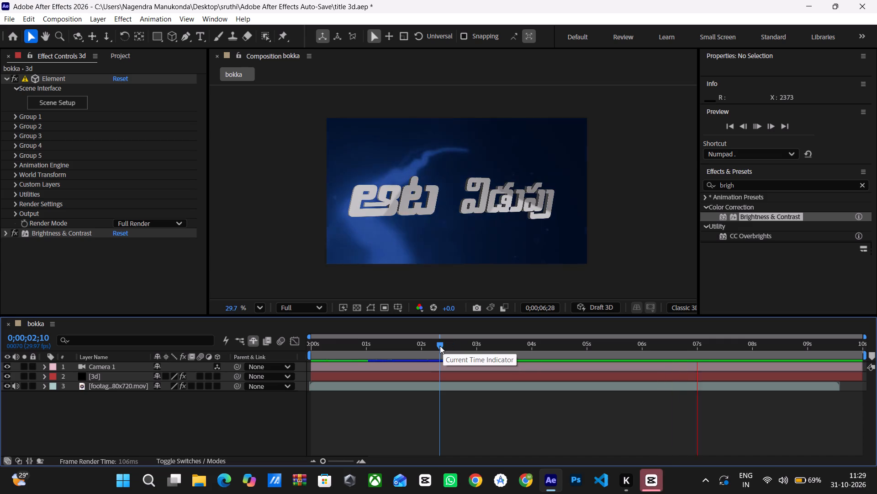
Preview the title animation again from 0;00;00;00 and scrub to 0;00;04;15.
click(439, 346)
drag(439, 346, 295, 365)
key(space)
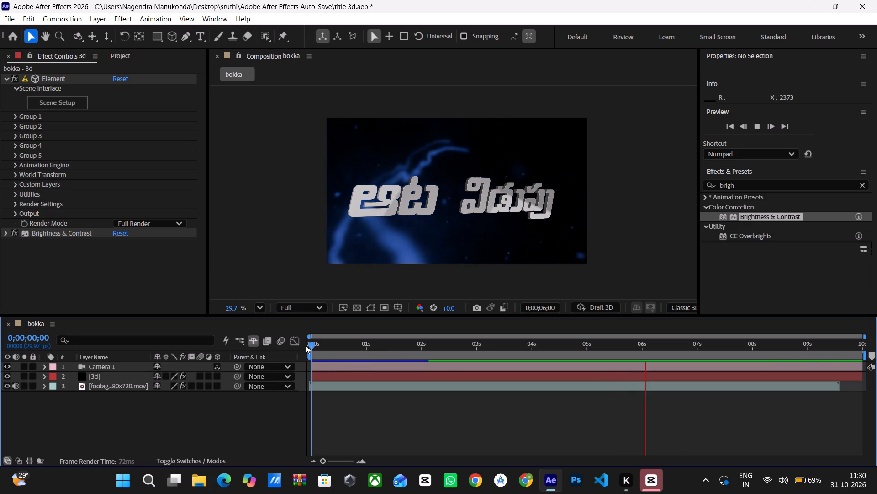
drag(310, 345, 487, 352)
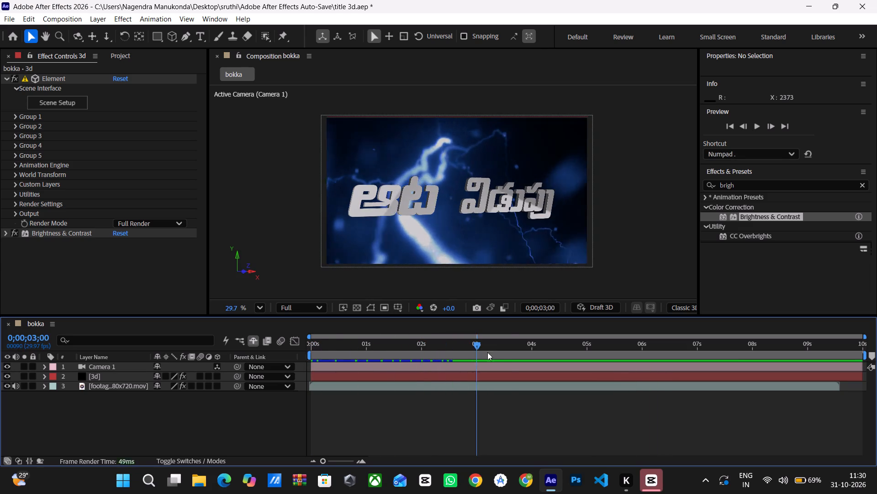
drag(487, 352, 550, 349)
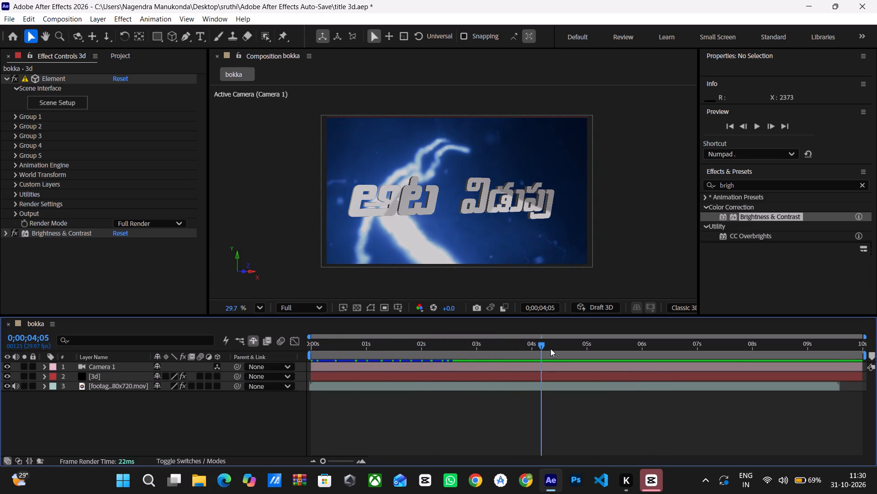
drag(550, 349, 559, 352)
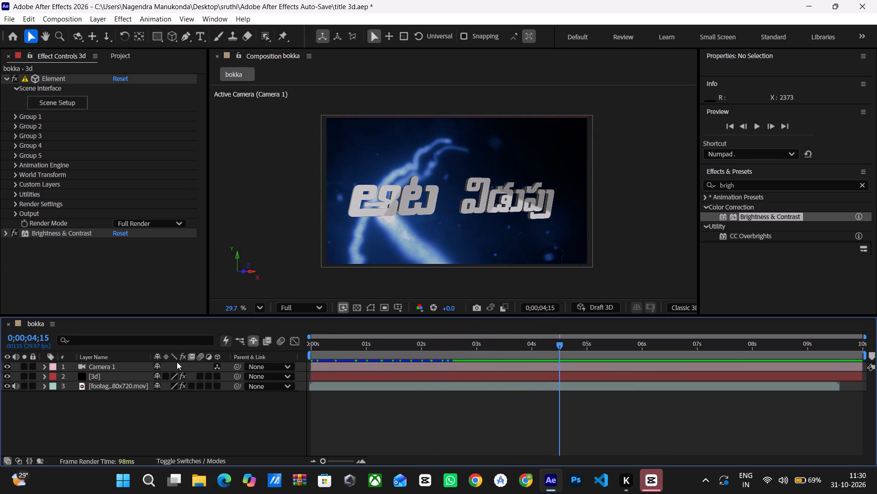
On the 3d layer, toggle keyframing for Group 1's Multi-Object Displace off and back on at 0;00;04;15.
click(69, 376)
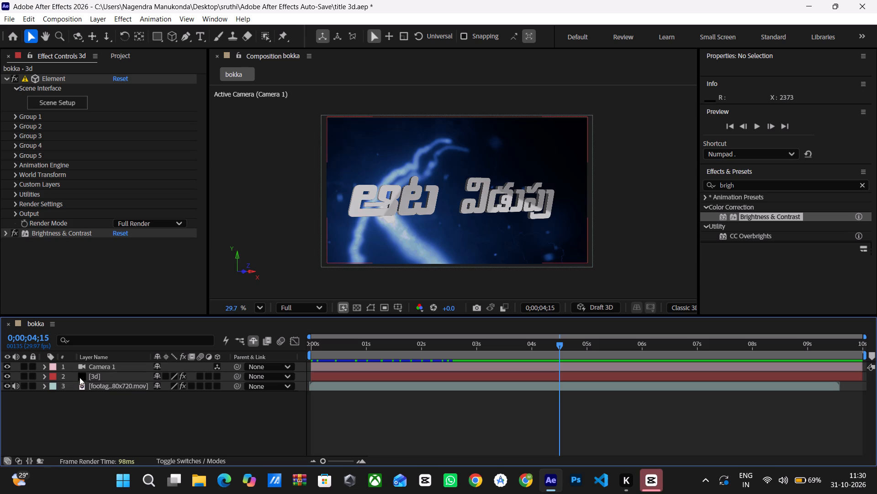
click(94, 378)
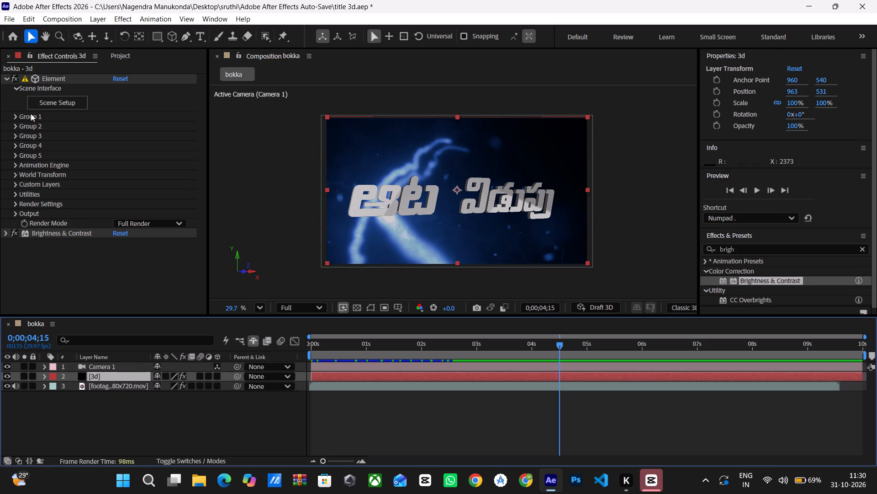
click(31, 113)
click(11, 118)
click(12, 118)
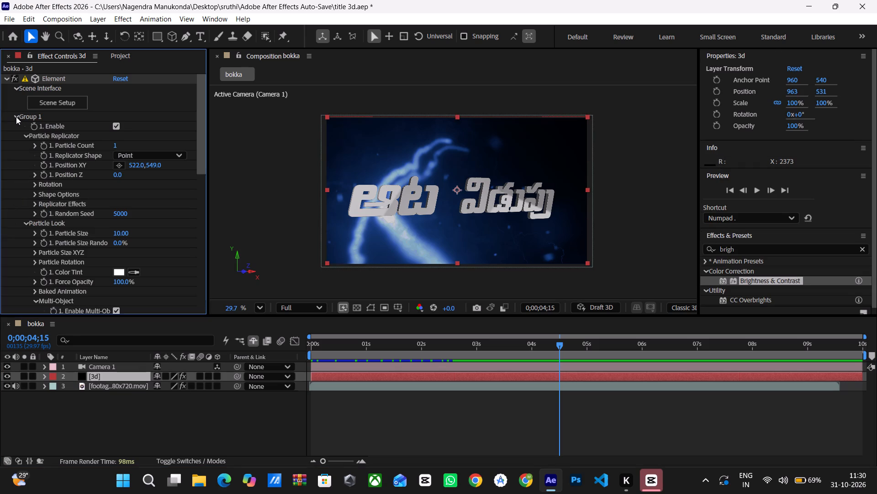
scroll(127, 253, down, 1)
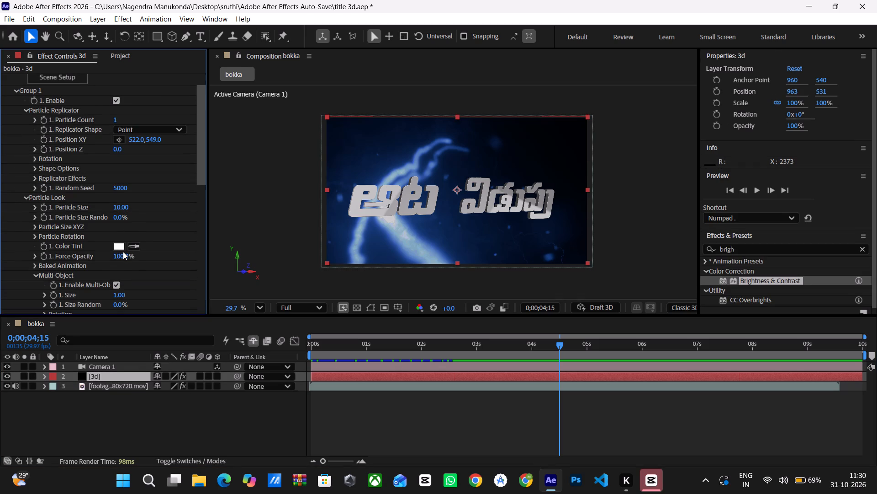
scroll(109, 246, down, 4)
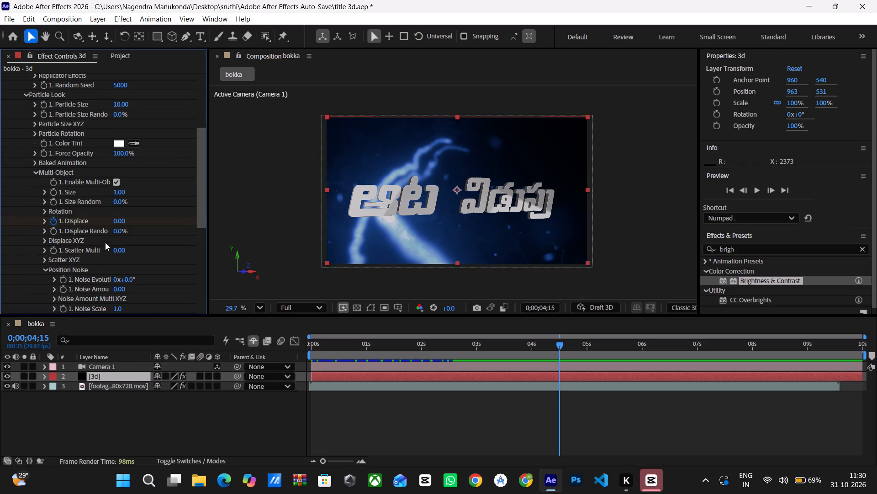
scroll(103, 215, down, 2)
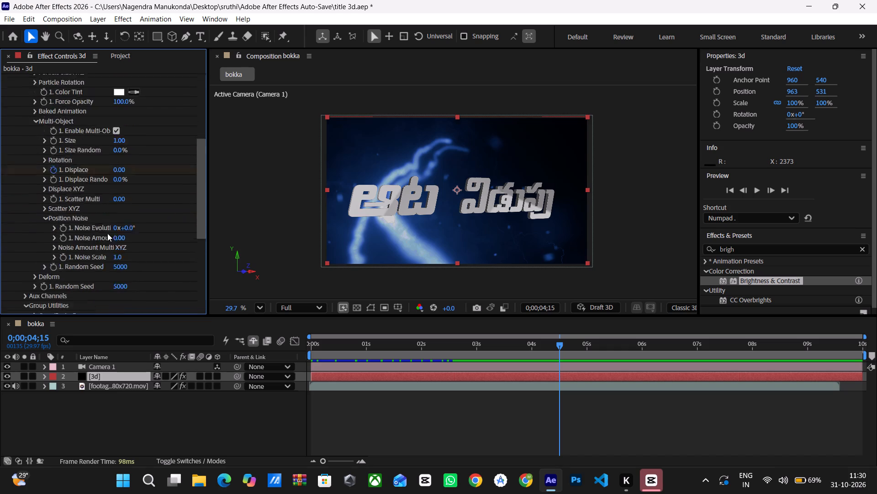
scroll(107, 233, down, 1)
scroll(107, 233, up, 4)
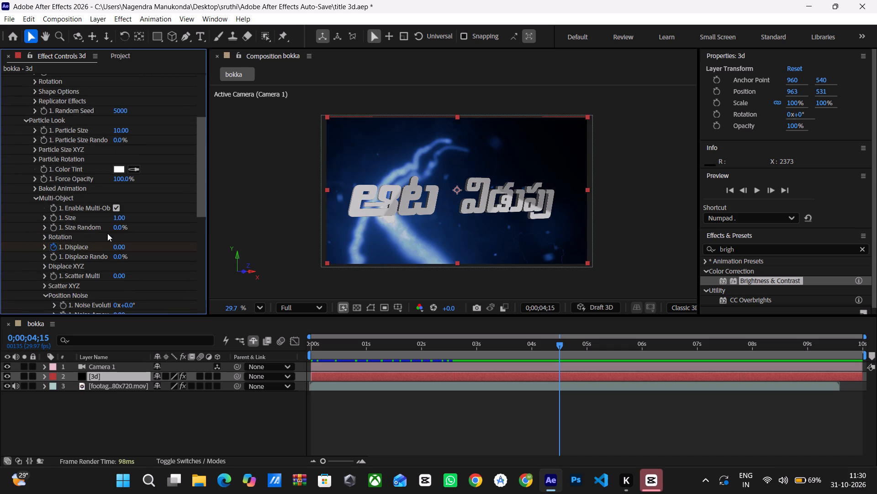
click(53, 247)
click(53, 247)
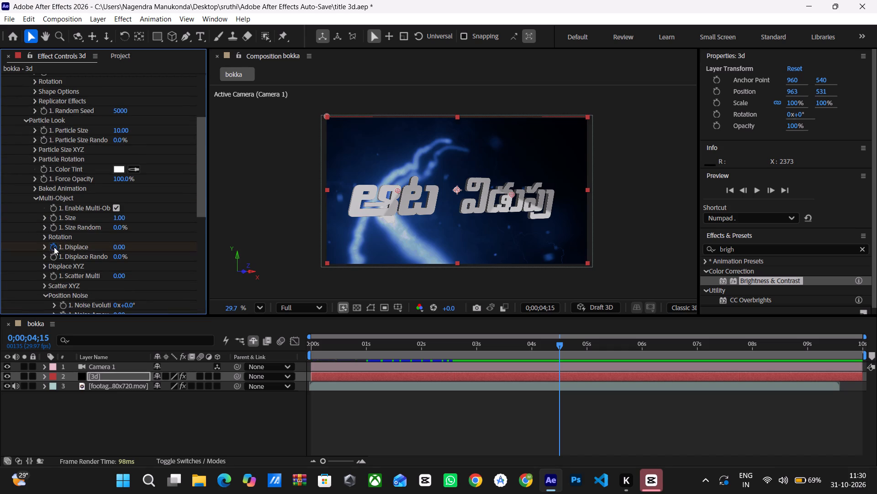
Turn on keyframing for Group 1's Enable Multi-Object option at 0;00;04;15.
scroll(62, 234, up, 1)
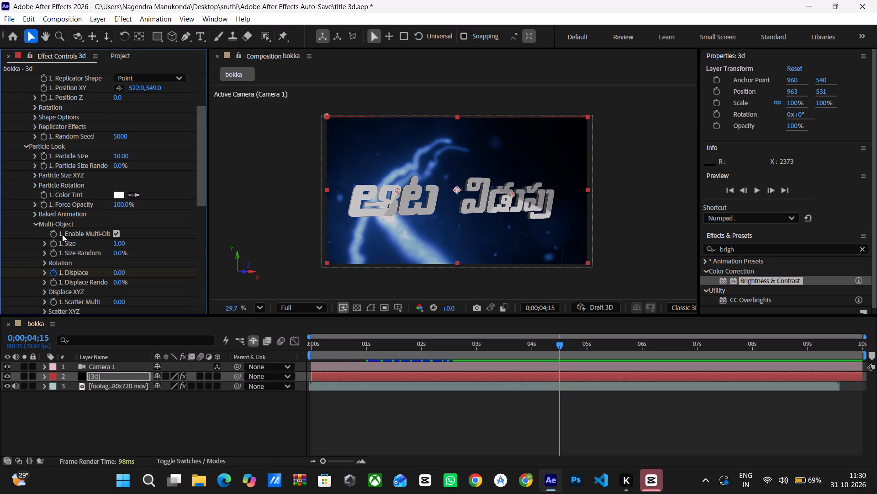
click(55, 235)
scroll(116, 256, down, 1)
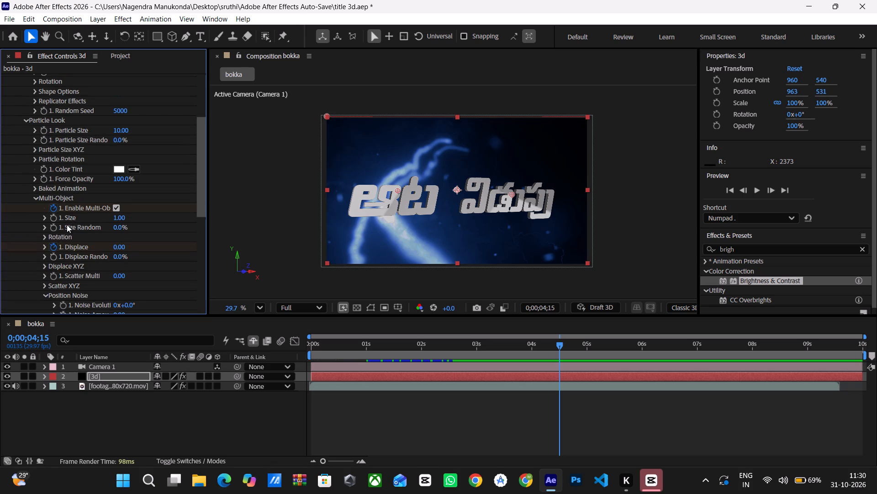
scroll(53, 225, down, 1)
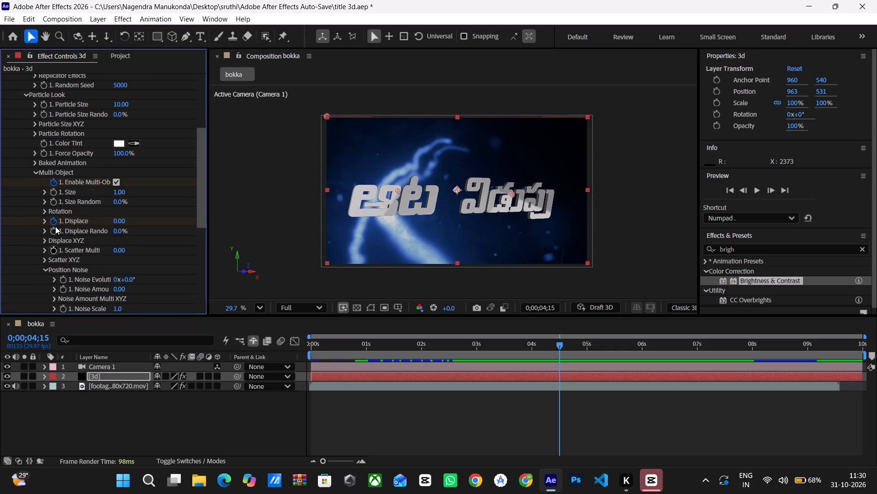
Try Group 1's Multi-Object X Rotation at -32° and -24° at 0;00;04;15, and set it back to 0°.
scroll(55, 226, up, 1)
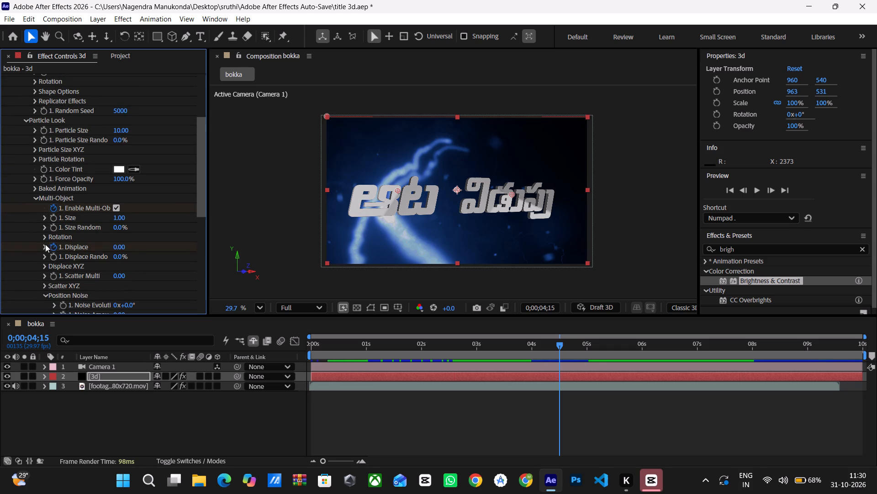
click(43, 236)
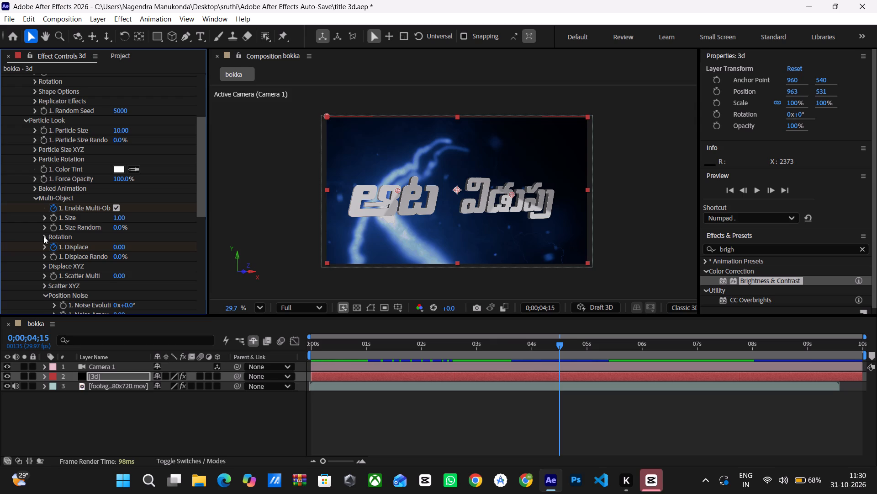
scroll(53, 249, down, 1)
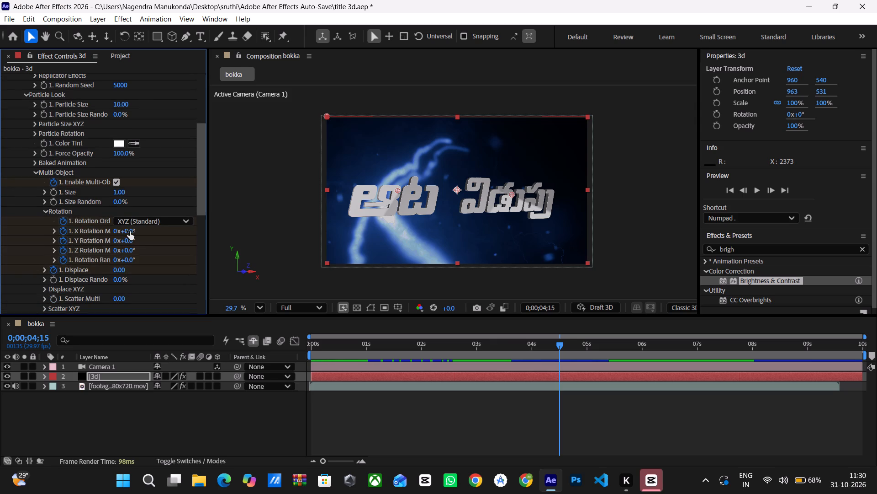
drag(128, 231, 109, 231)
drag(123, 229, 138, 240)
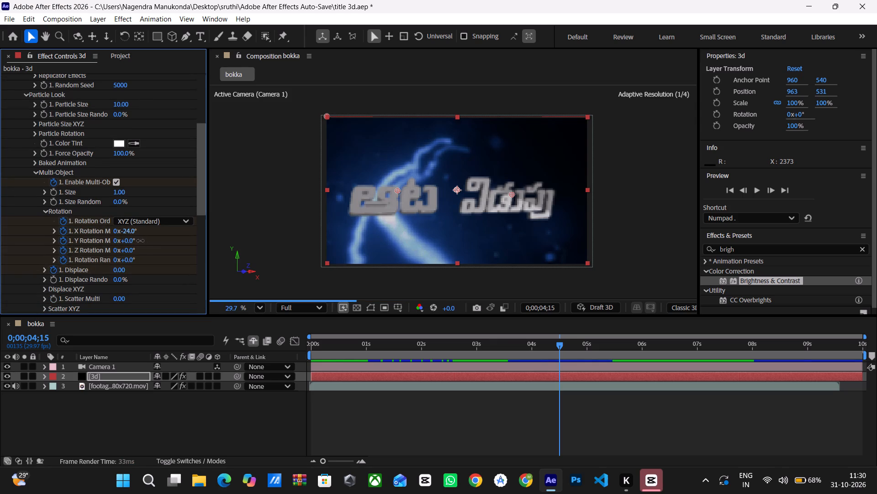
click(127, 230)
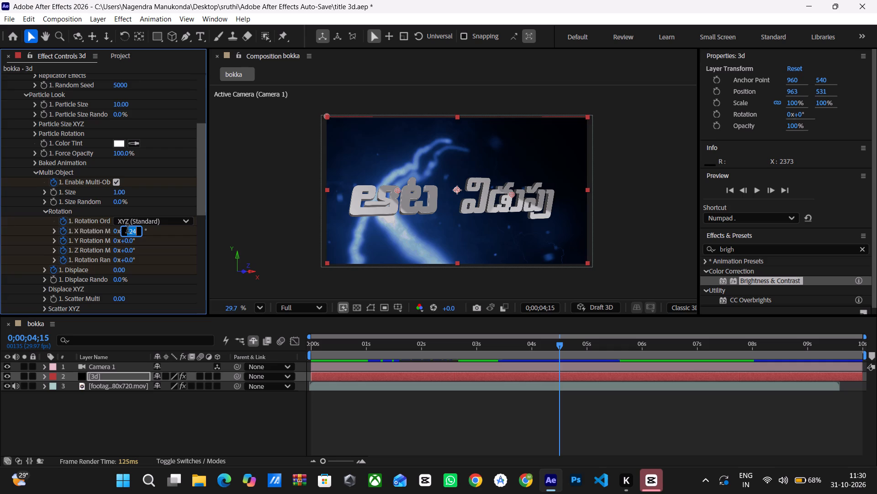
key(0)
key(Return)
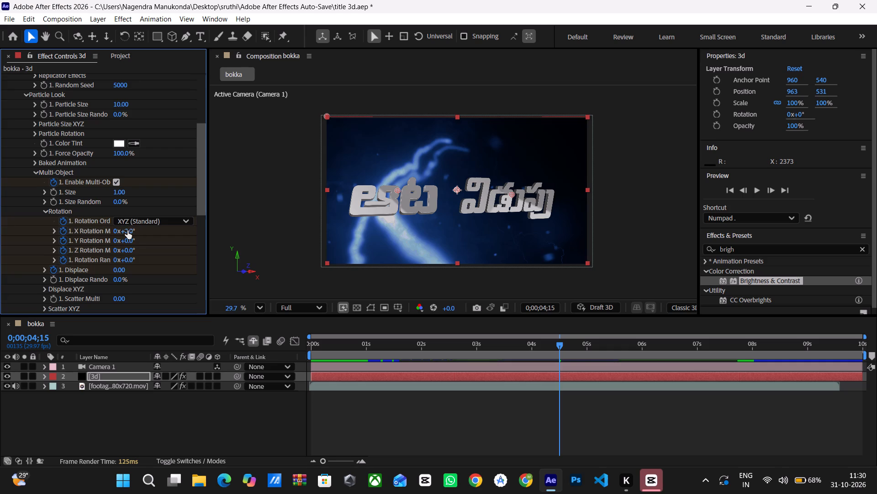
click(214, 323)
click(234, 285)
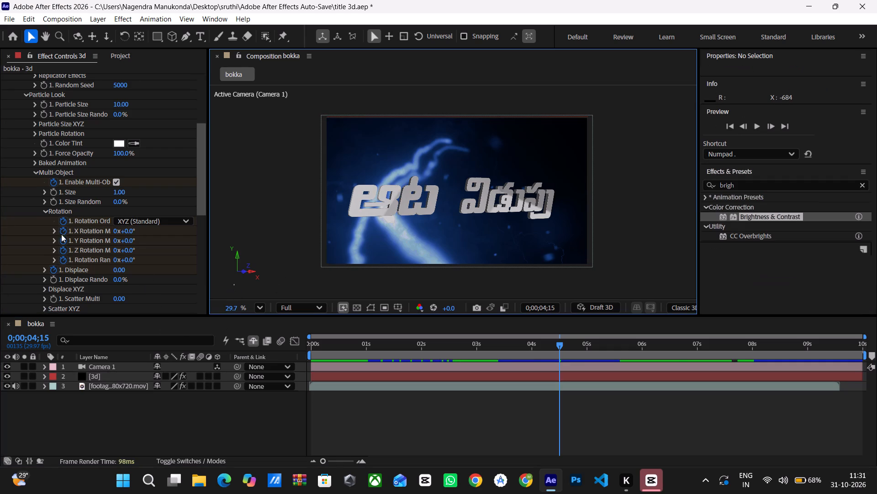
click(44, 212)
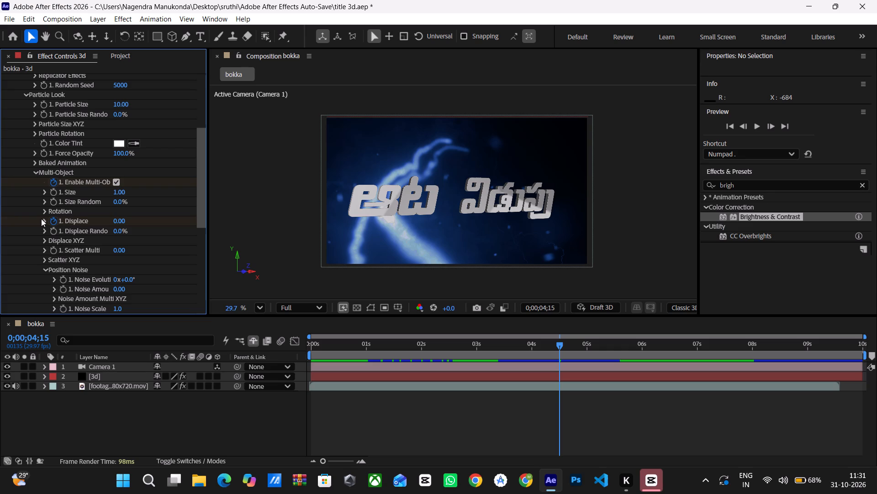
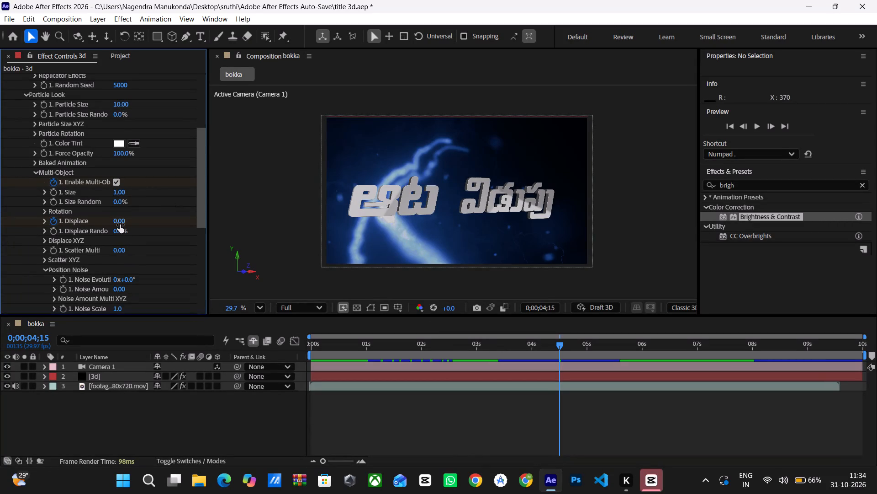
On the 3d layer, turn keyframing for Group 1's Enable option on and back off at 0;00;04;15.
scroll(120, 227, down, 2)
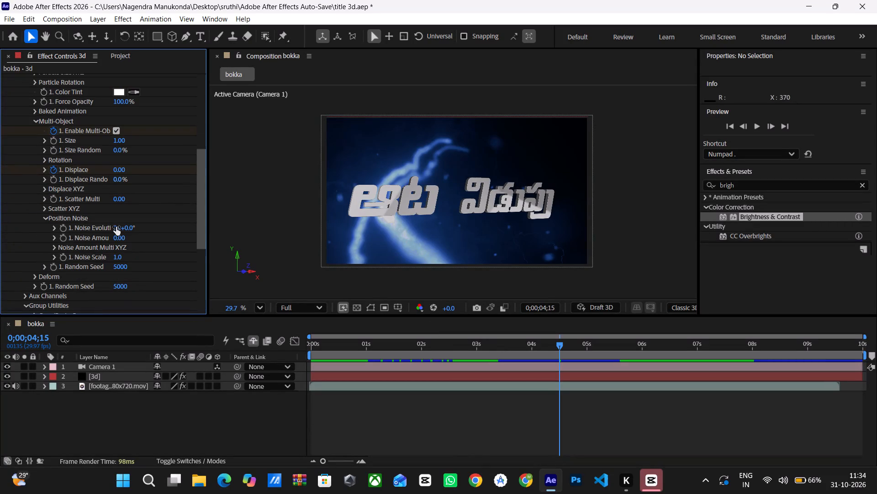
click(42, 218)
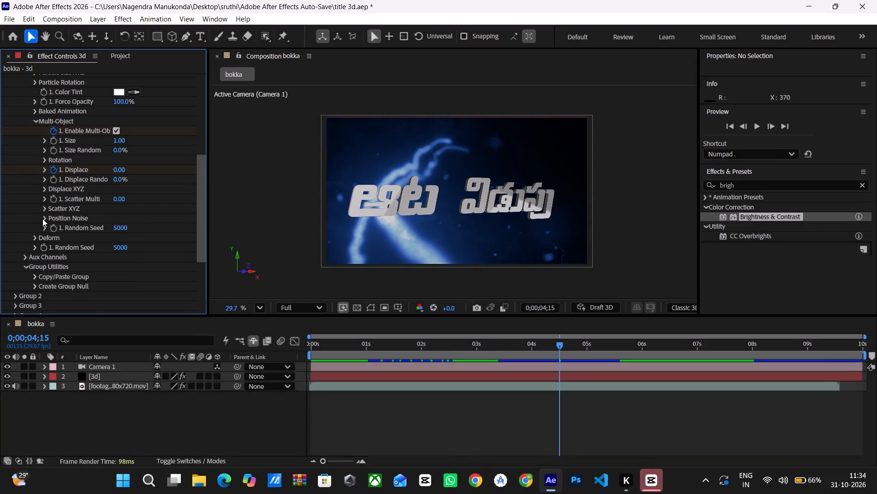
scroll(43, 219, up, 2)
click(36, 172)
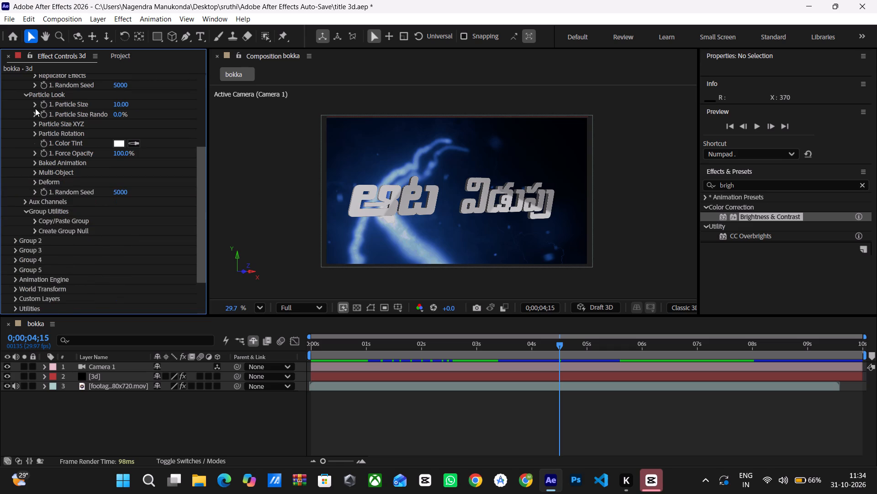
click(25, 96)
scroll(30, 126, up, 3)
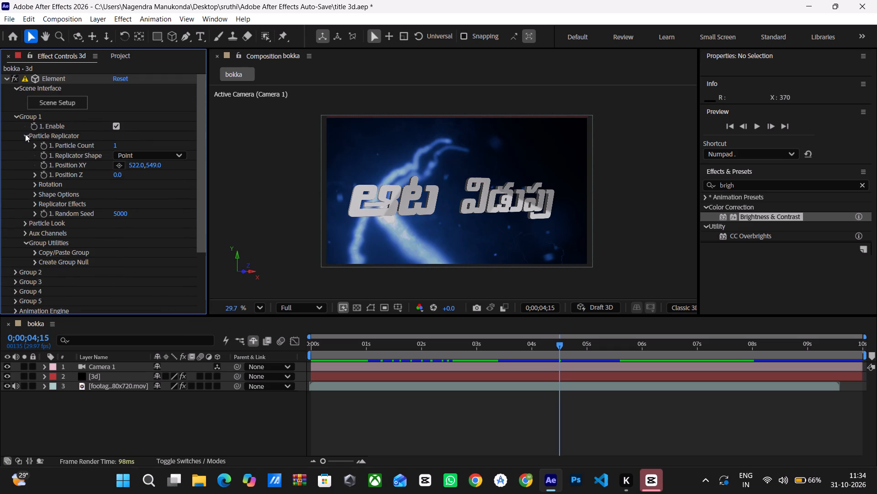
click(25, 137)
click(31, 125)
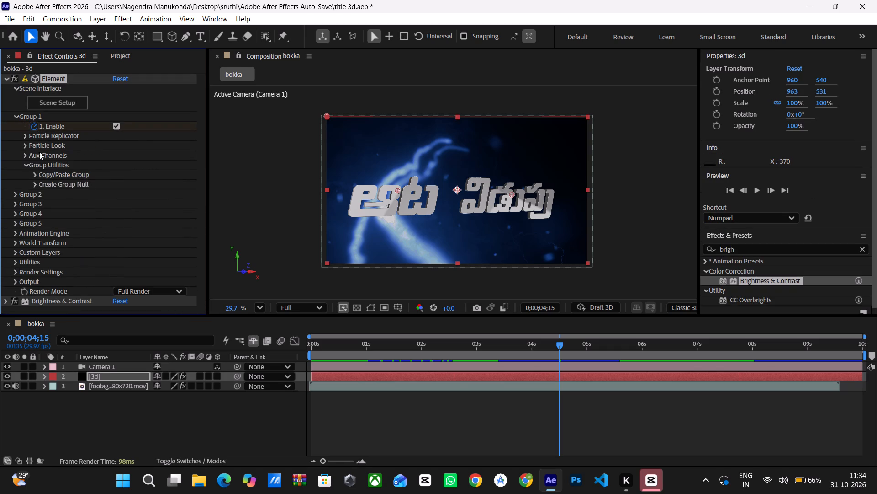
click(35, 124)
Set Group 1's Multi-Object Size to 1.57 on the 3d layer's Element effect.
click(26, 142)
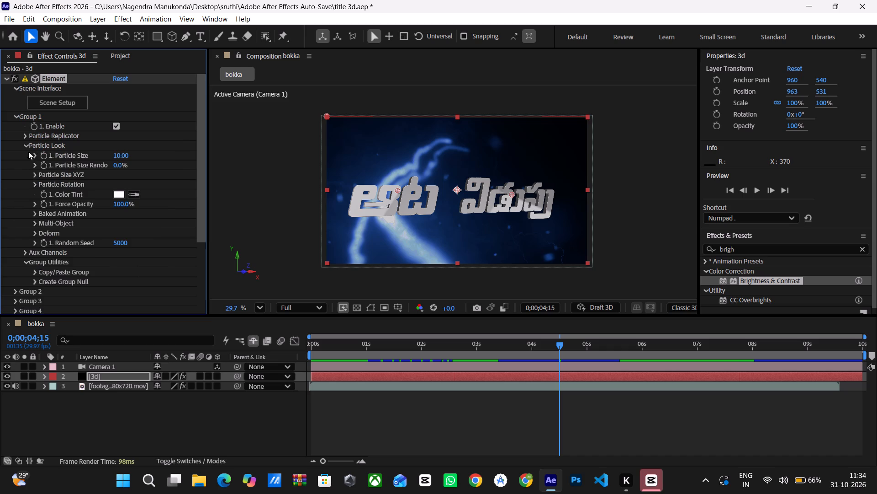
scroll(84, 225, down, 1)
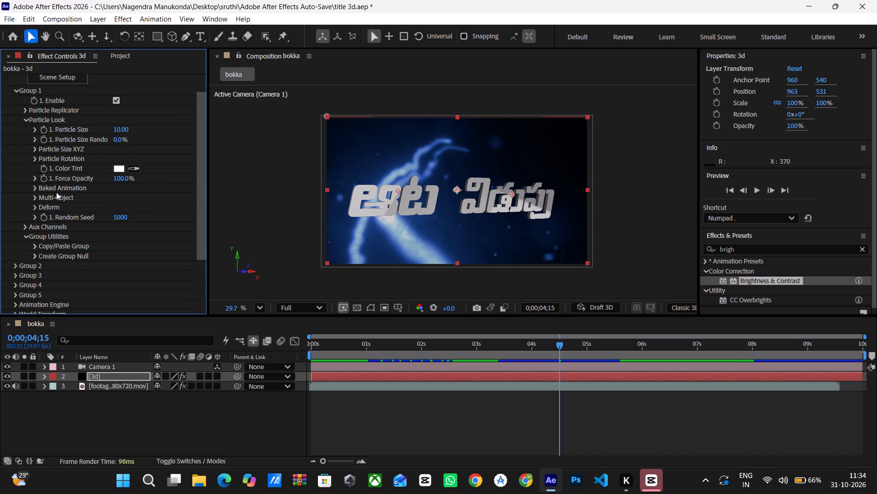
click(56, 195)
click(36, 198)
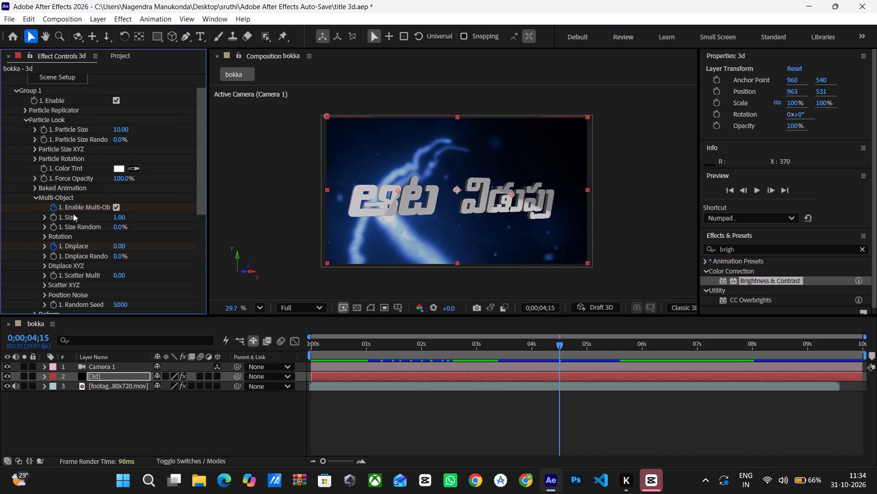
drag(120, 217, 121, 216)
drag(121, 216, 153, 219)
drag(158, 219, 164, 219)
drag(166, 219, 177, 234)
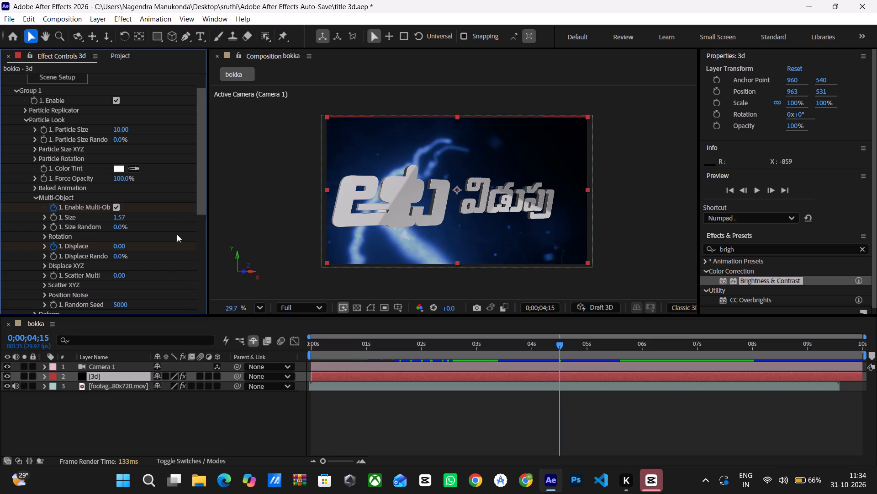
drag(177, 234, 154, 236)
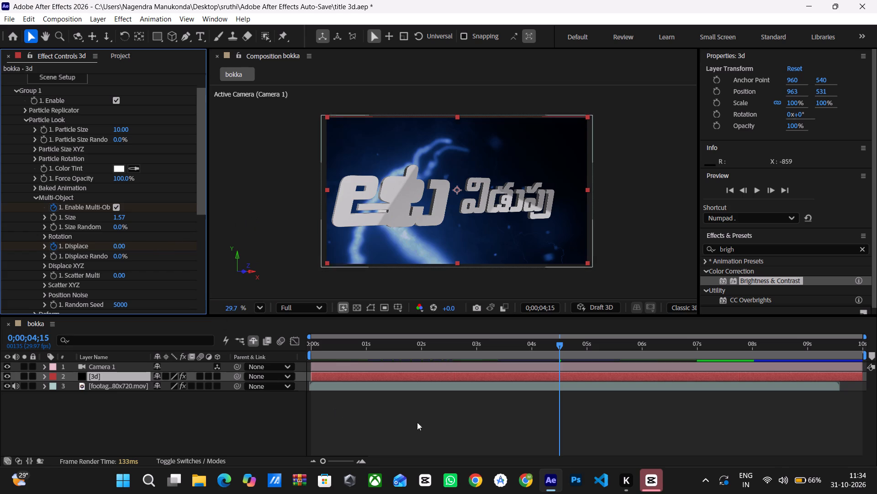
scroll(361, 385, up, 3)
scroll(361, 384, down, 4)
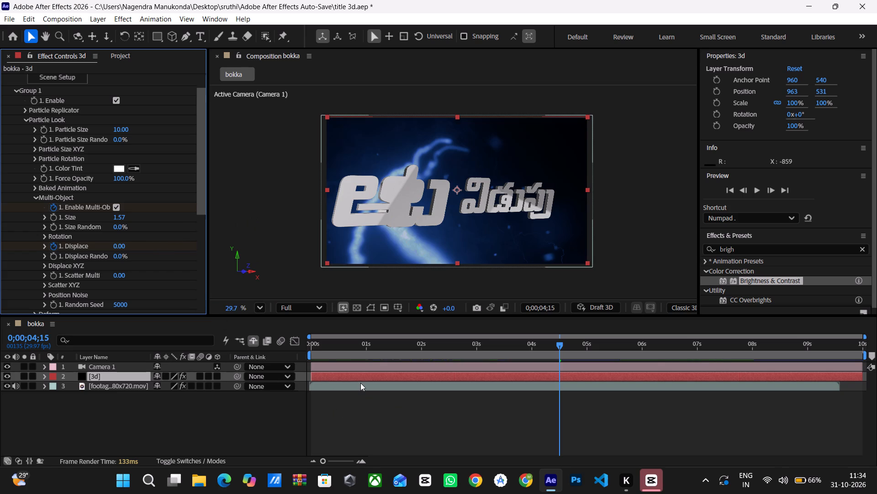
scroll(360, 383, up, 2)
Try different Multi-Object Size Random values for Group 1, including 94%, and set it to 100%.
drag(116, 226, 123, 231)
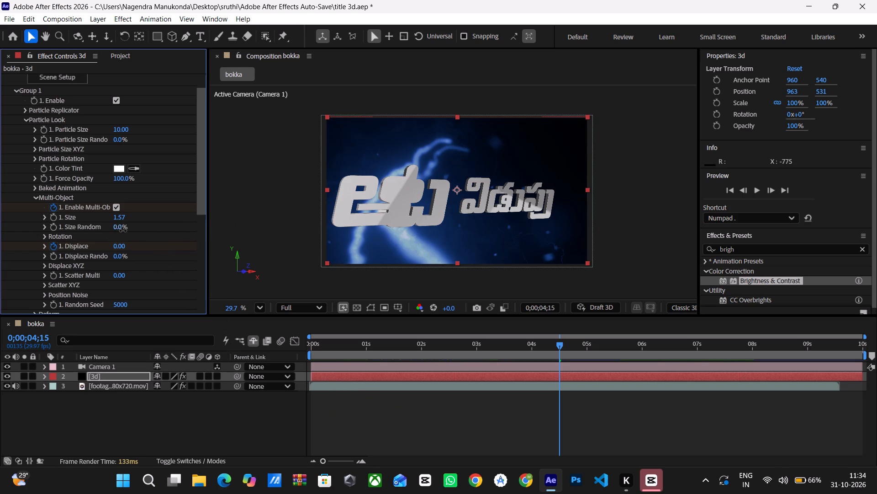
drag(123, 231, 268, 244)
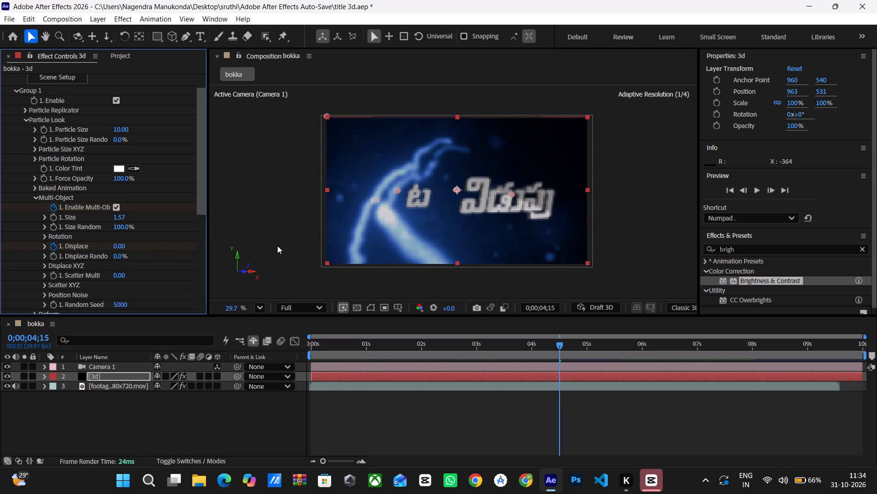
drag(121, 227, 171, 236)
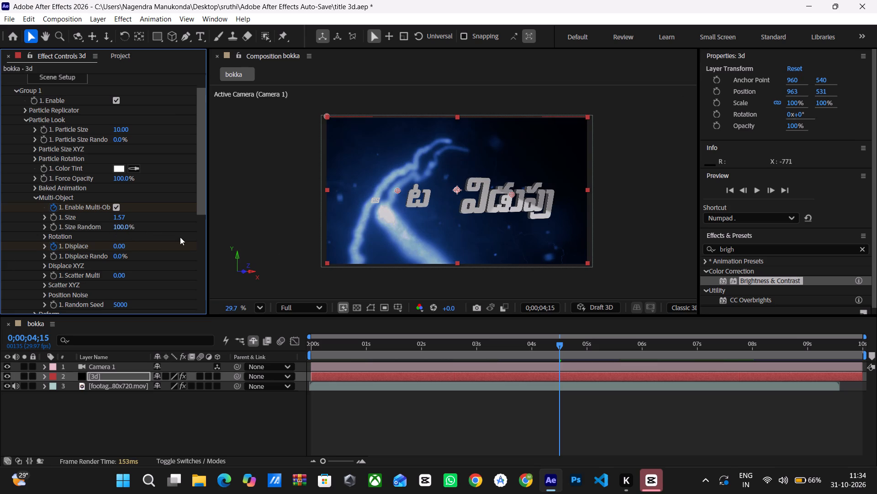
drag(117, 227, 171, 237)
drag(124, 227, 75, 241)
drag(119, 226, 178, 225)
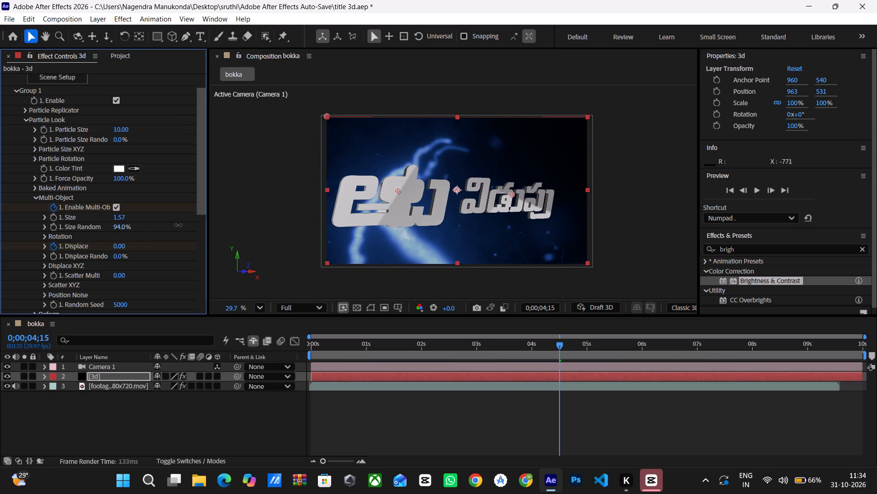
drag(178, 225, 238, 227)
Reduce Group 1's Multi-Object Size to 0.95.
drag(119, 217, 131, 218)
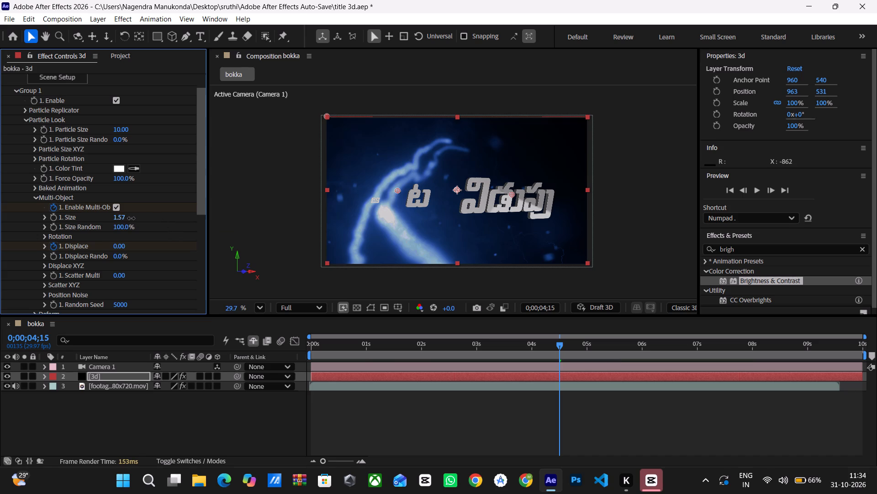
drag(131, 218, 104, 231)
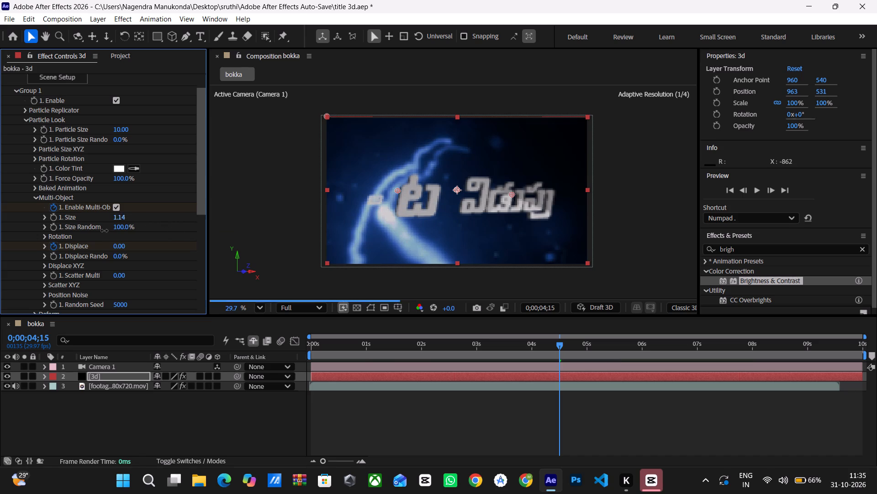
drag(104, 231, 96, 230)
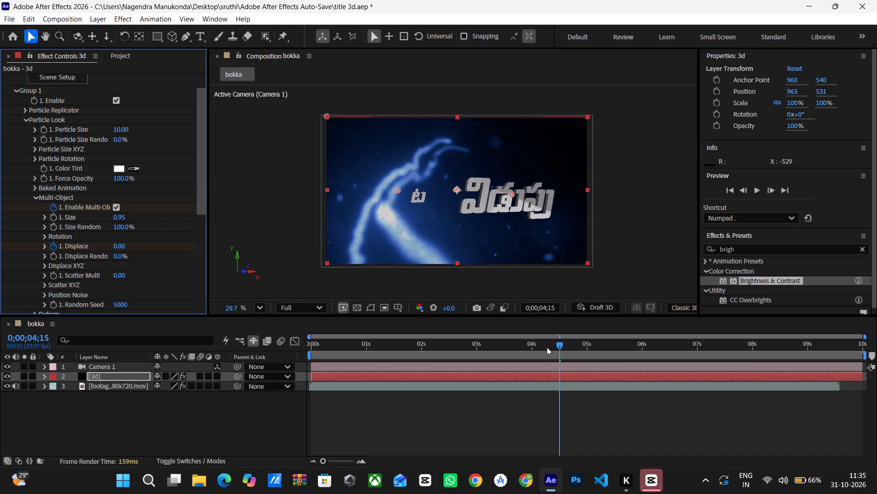
Preview the title animation from 0;00;00;00 to check the Multi-Object size changes.
drag(559, 344, 211, 393)
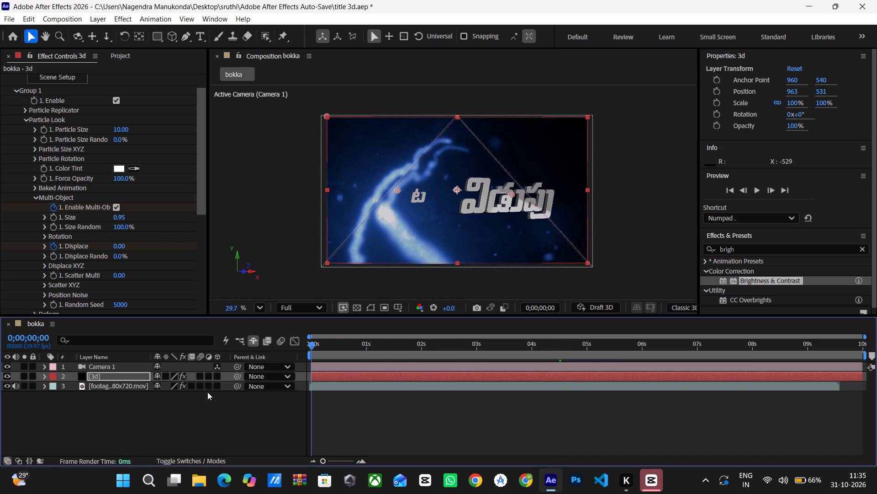
key(space)
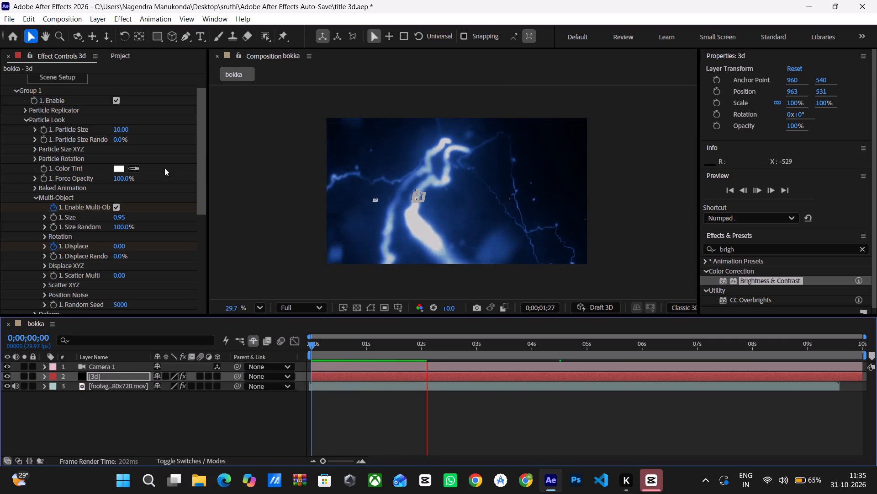
Close After Effects without saving the latest changes to title 3d.aep.
click(876, 0)
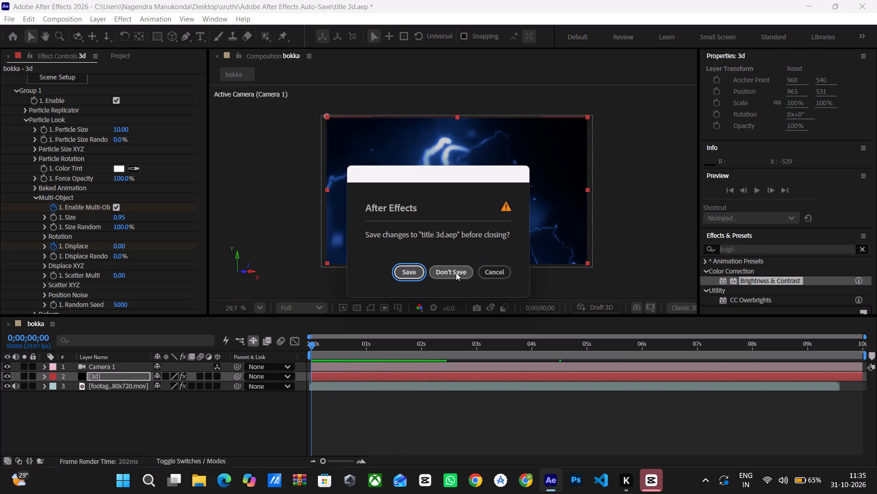
click(456, 273)
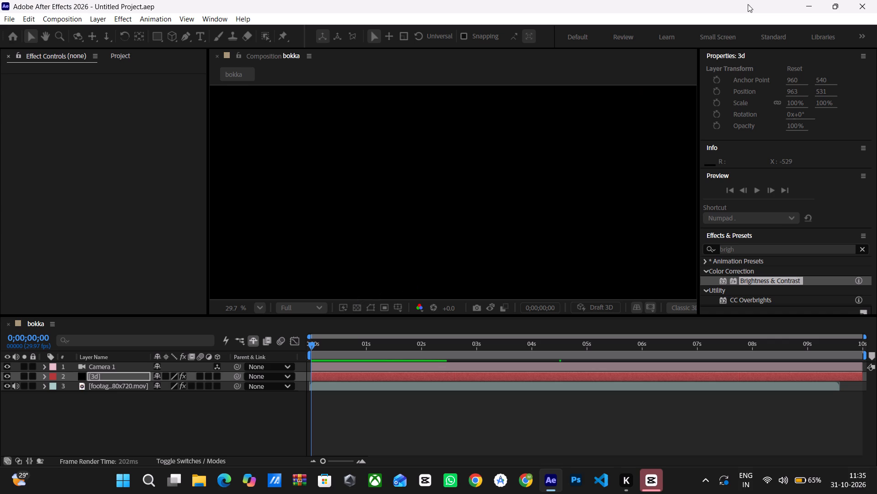
Try to close the CapCut home window.
click(876, 0)
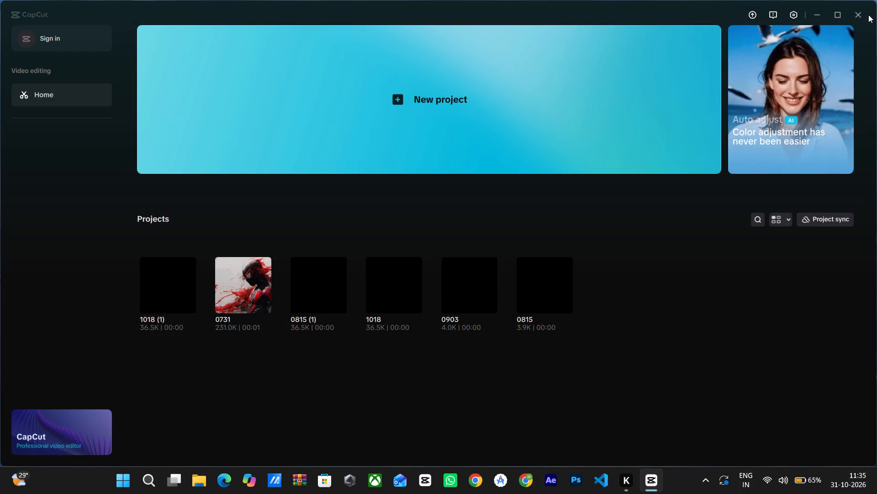
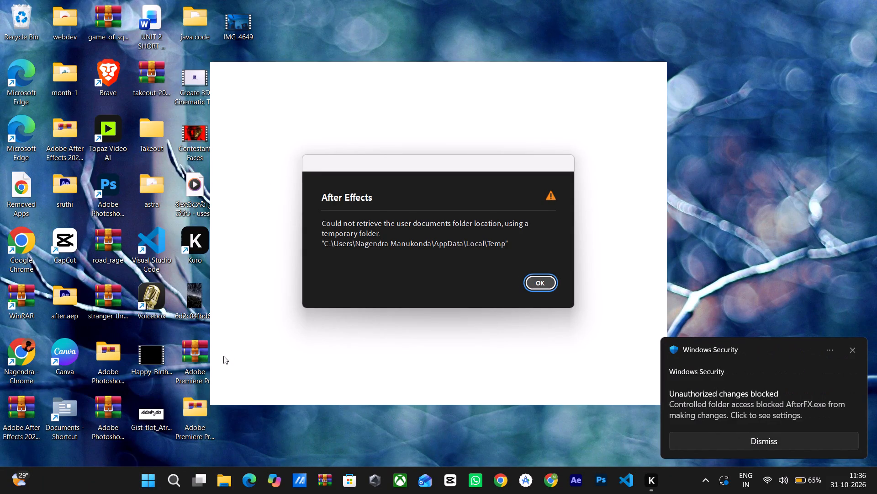
Close the Windows Security notification about AfterFX.exe.
click(855, 349)
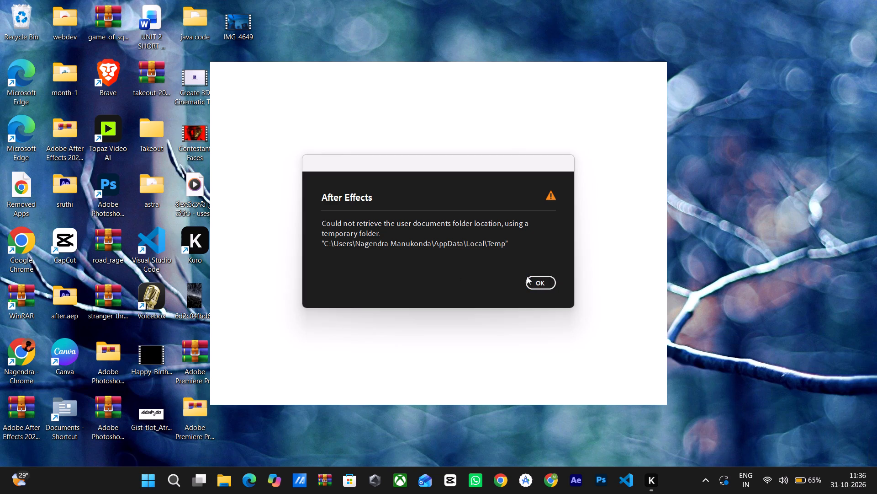
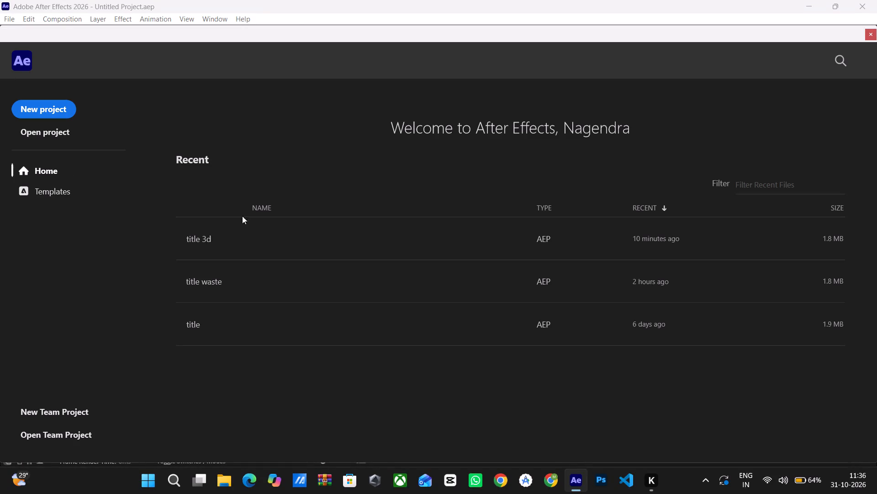
Open the recent project title 3d.
click(215, 240)
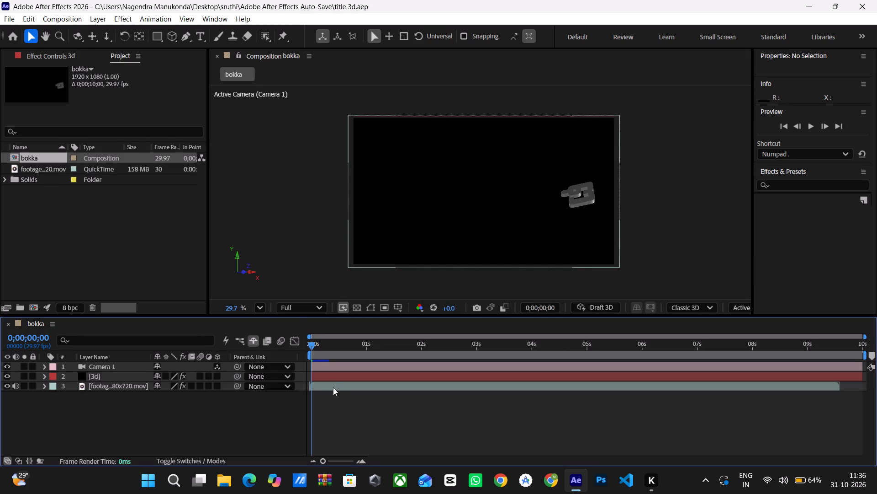
Preview the bokka composition and scrub through its timeline to check the 3D title animation, ending back at the first frame.
key(space)
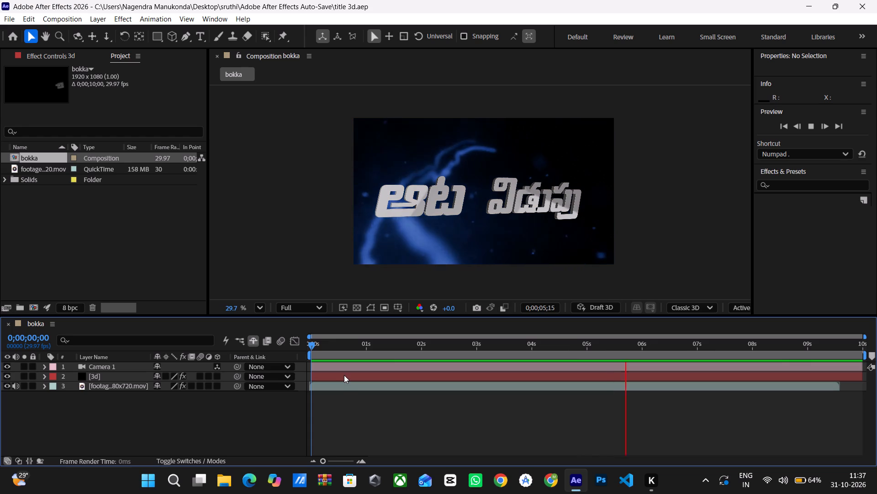
drag(312, 344, 454, 360)
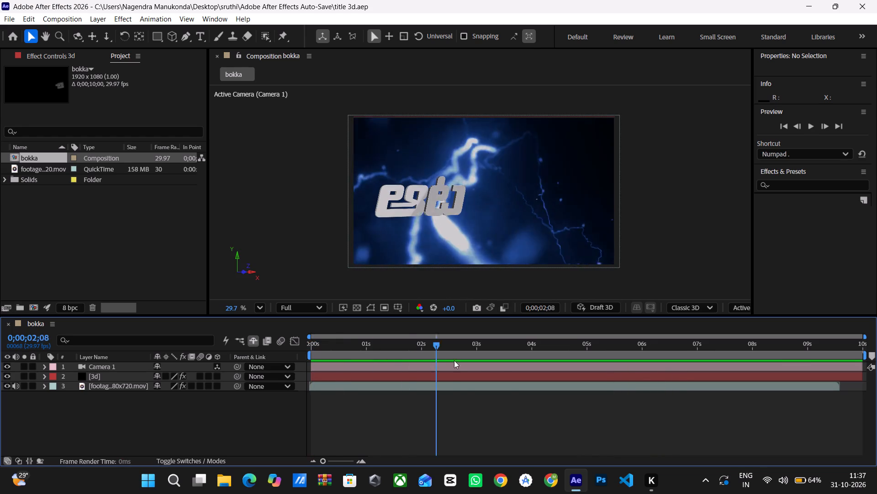
drag(454, 360, 618, 366)
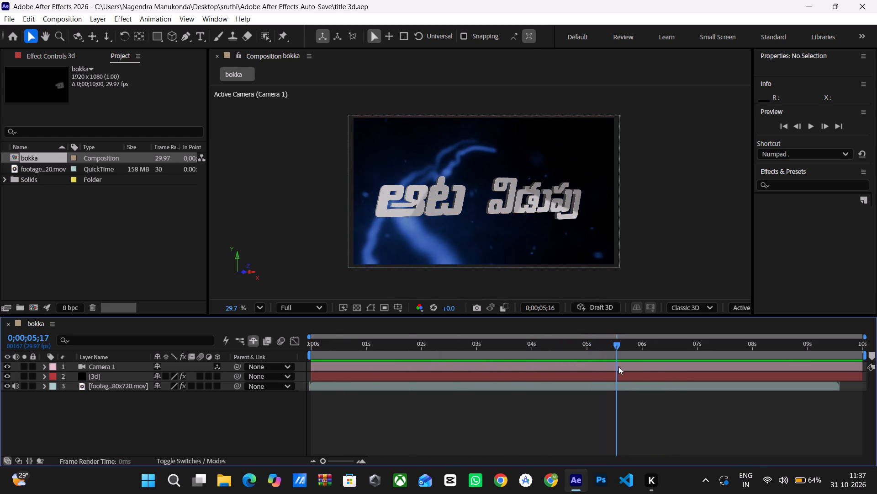
drag(618, 366, 227, 403)
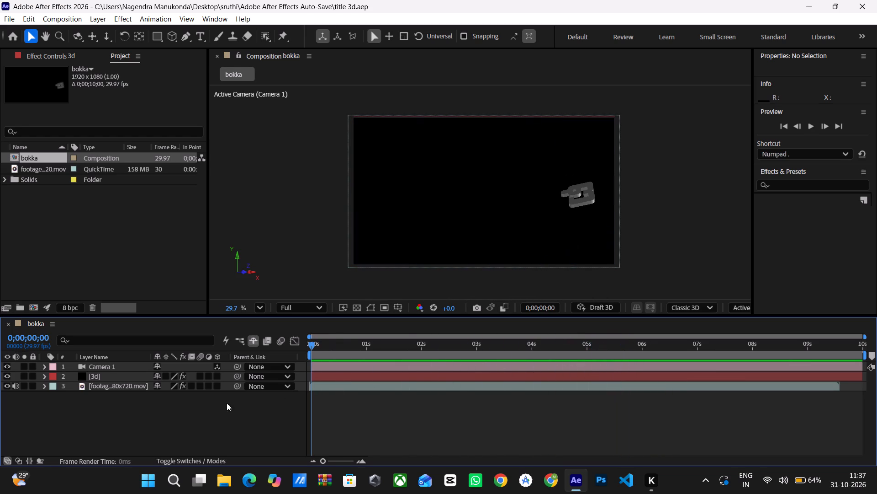
drag(227, 403, 206, 404)
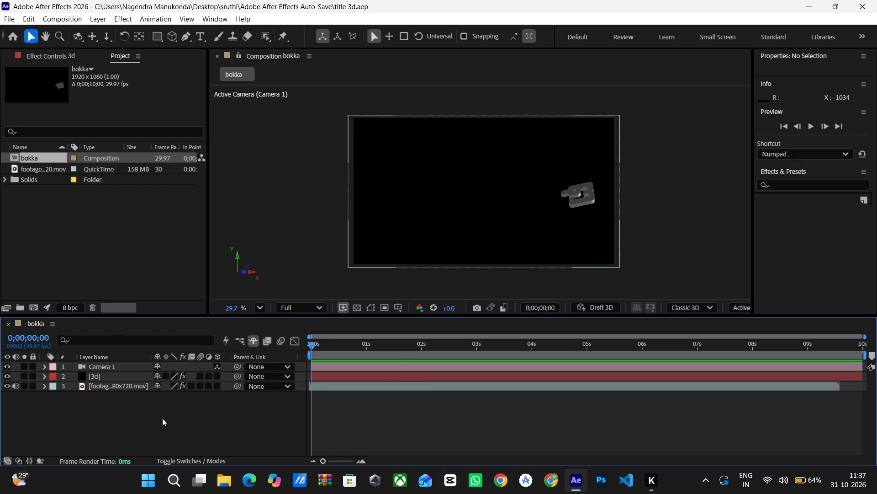
click(356, 434)
Render the bokka composition through the Render Queue as an H.264 movie named bokka in the Adobe After Effects Auto-Save folder.
click(10, 18)
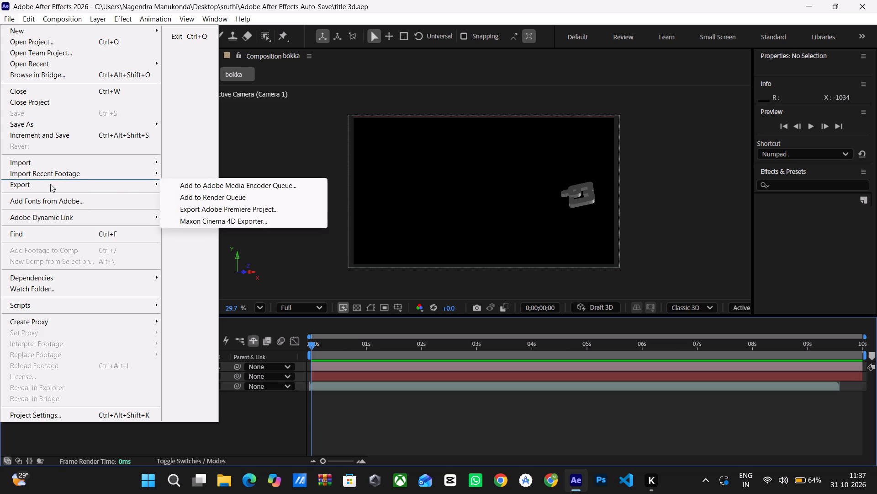
click(158, 186)
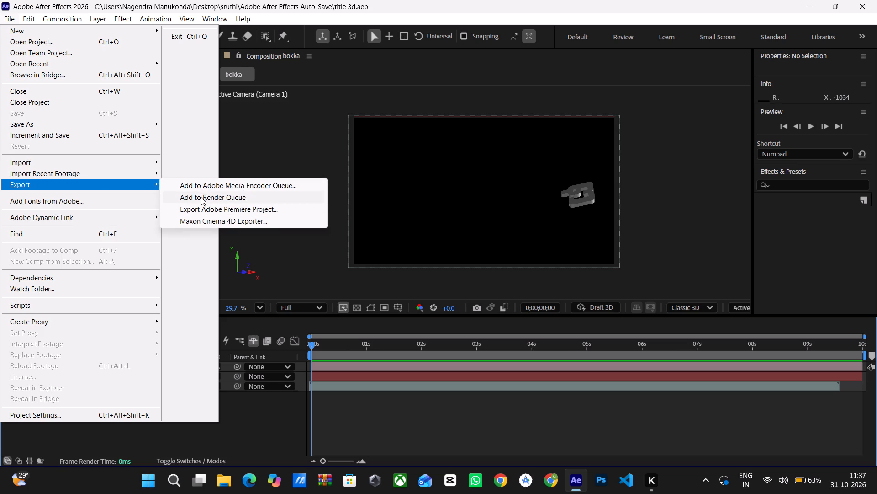
click(201, 198)
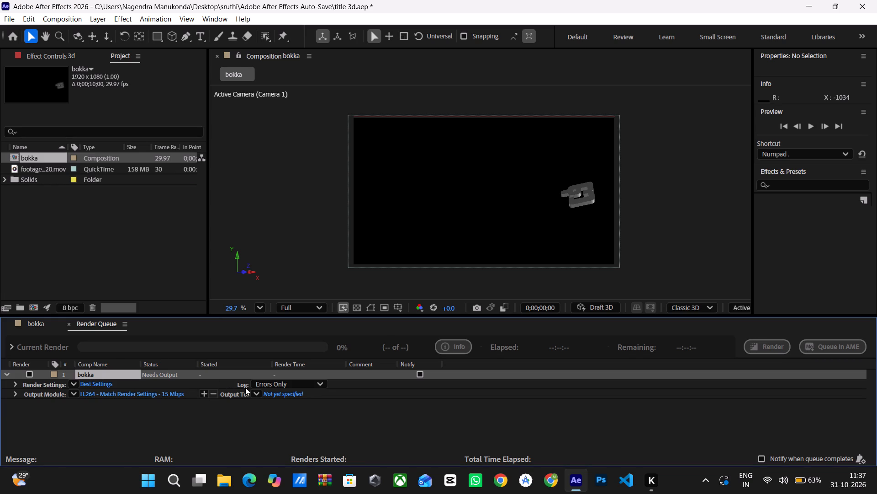
click(280, 395)
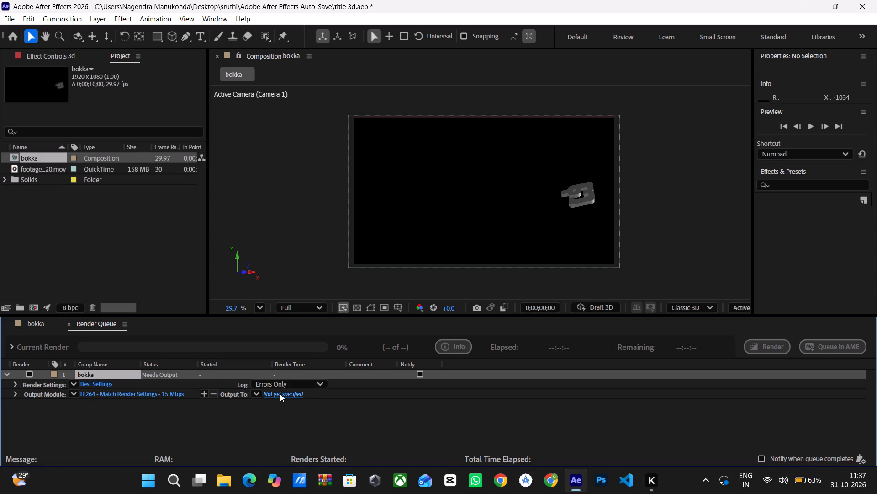
click(280, 394)
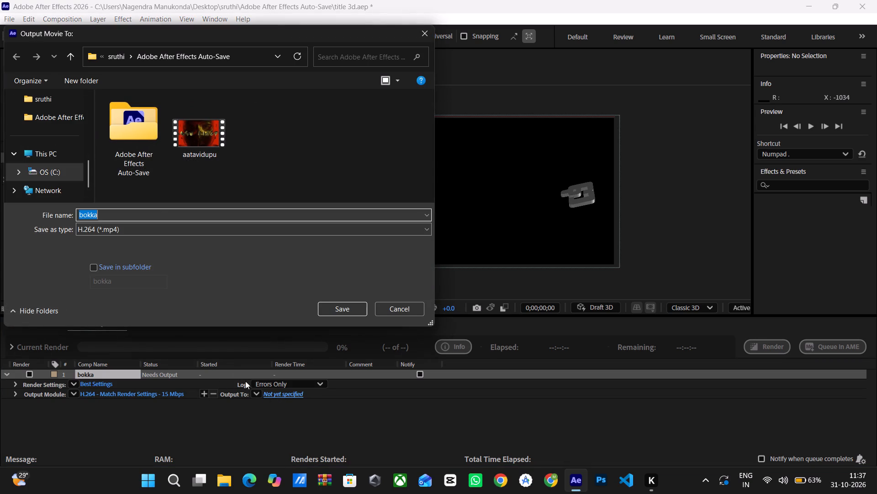
click(337, 311)
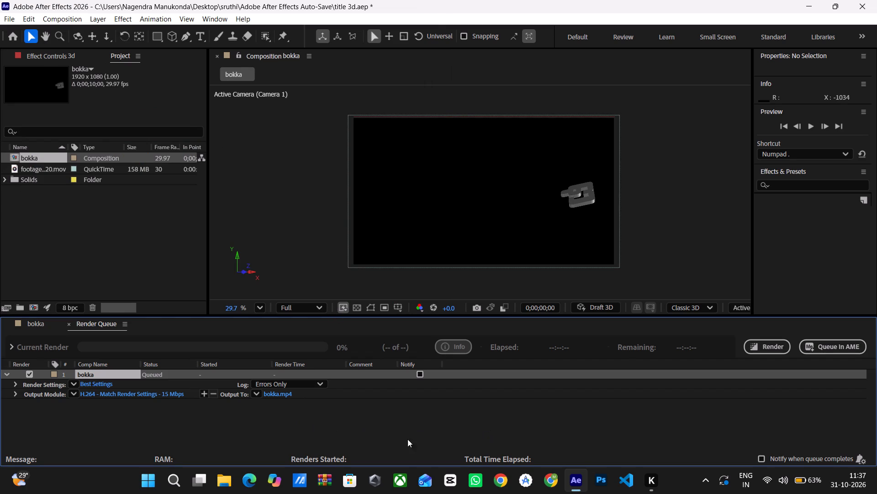
click(766, 351)
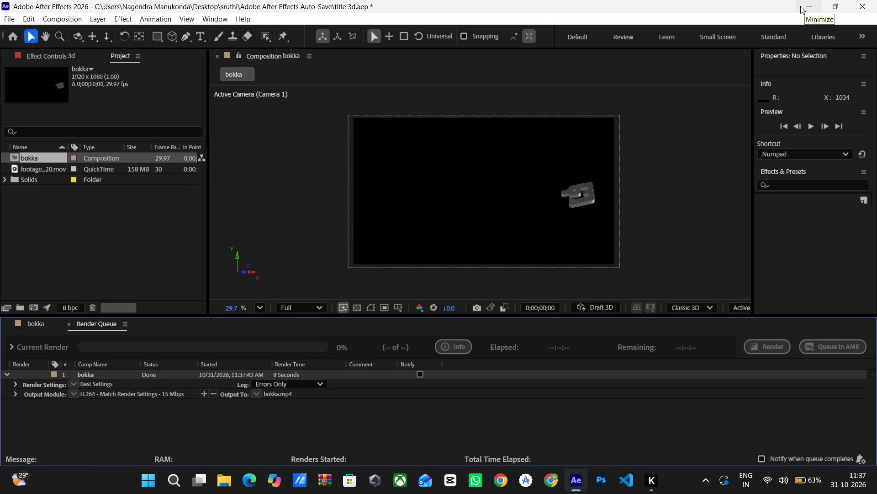
Close After Effects without saving the changes to title 3d.aep.
click(856, 0)
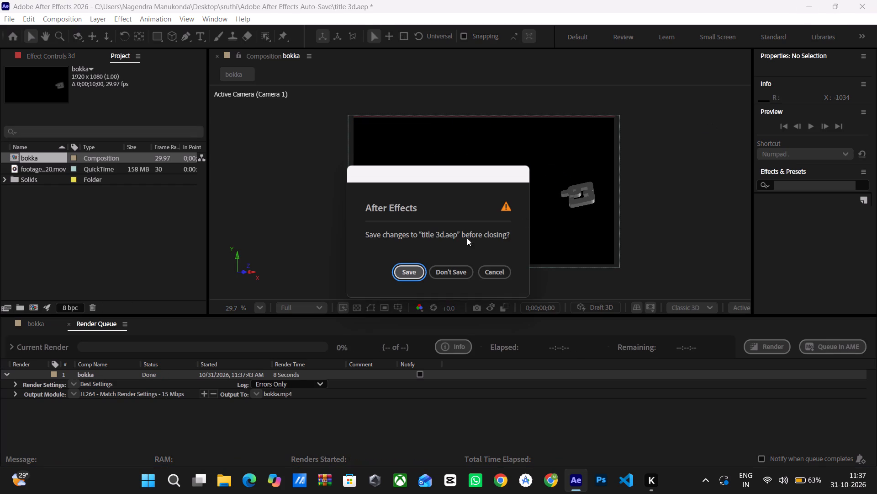
click(459, 273)
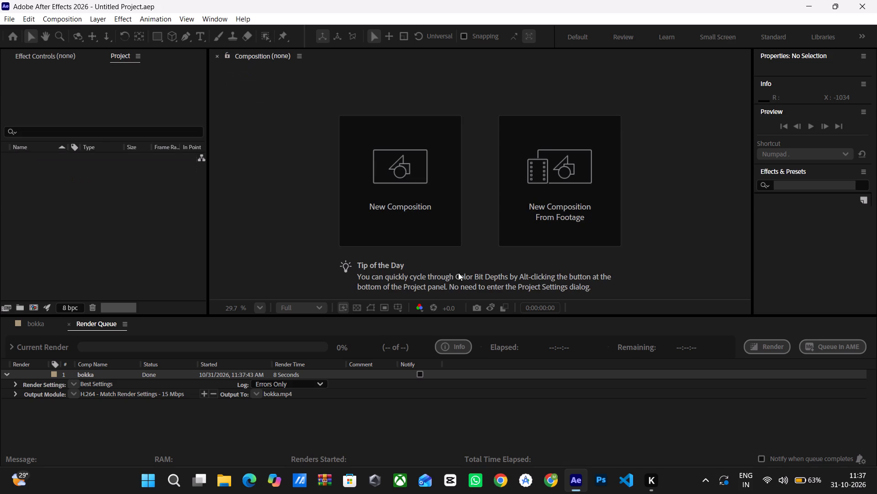